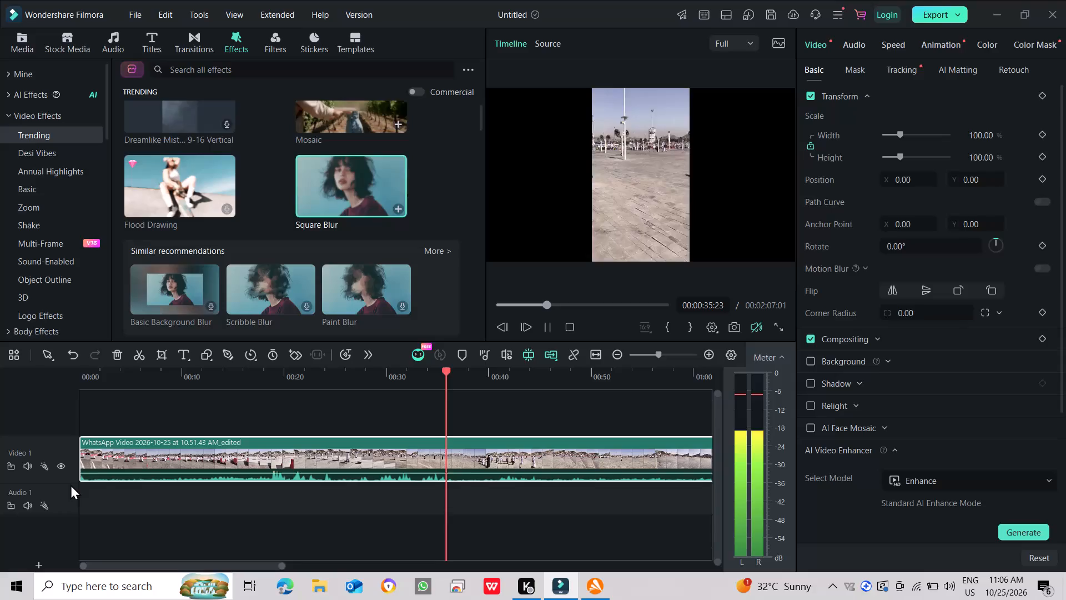
Apply the Motion Parallax Effect In from the Zoom video effects to the timeline at the playhead.
click(319, 465)
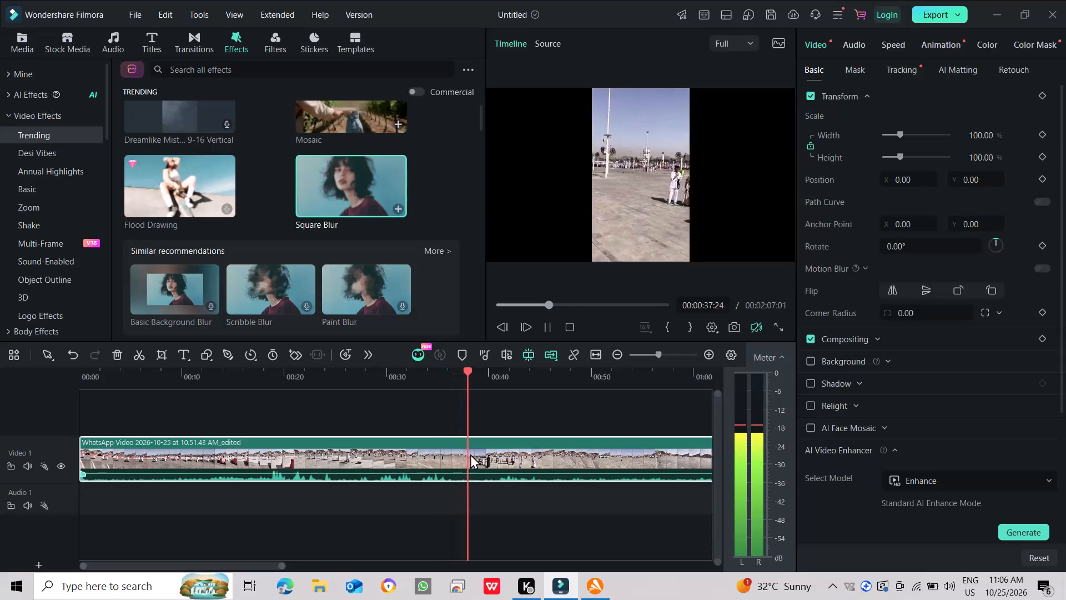
double_click(471, 454)
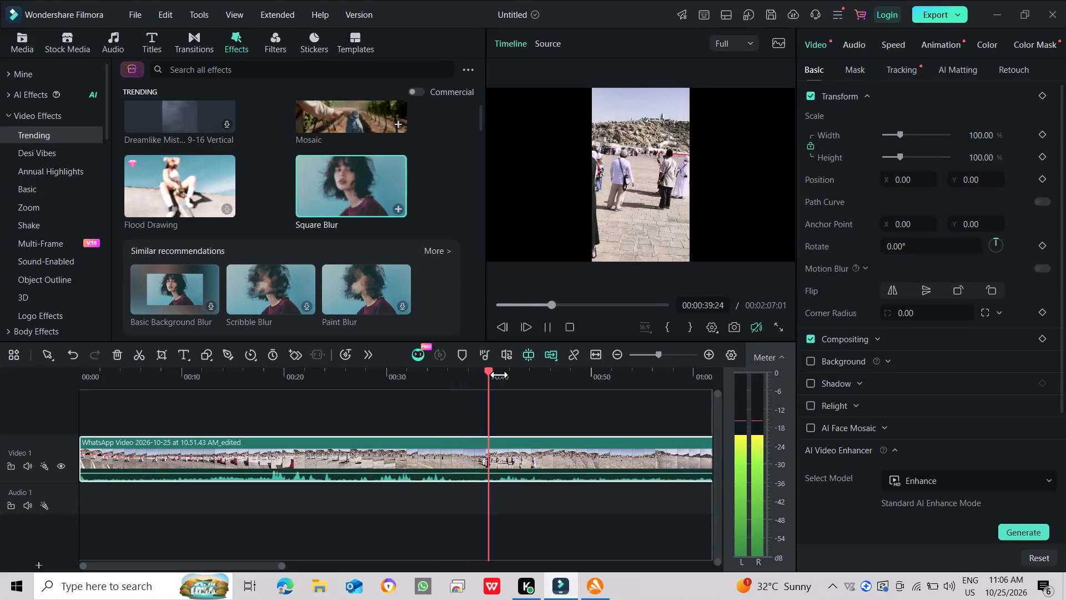
drag(495, 371, 249, 372)
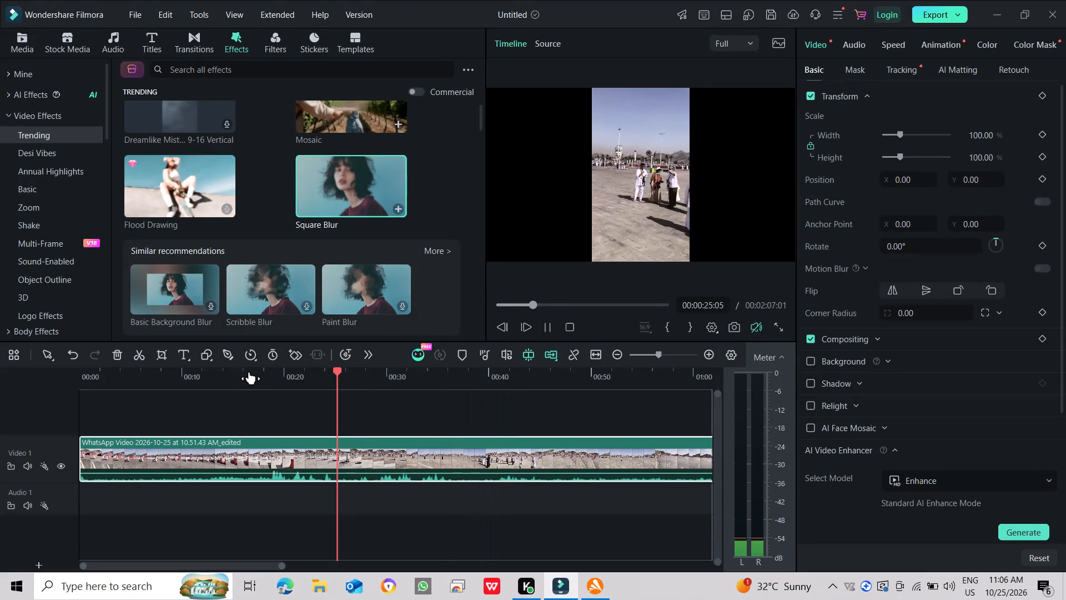
drag(249, 372, 2, 374)
click(44, 206)
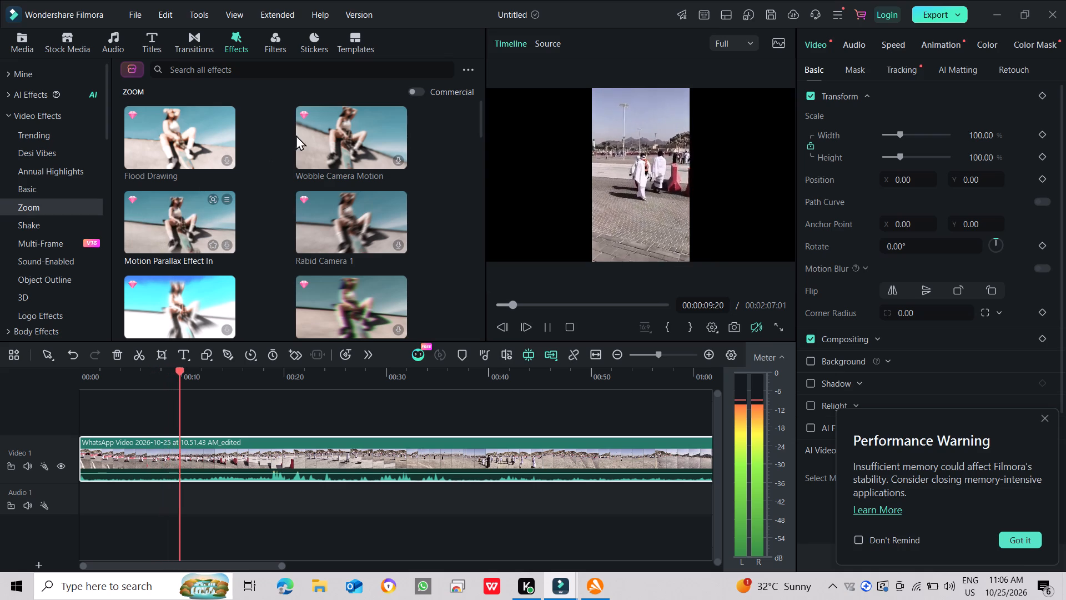
click(172, 241)
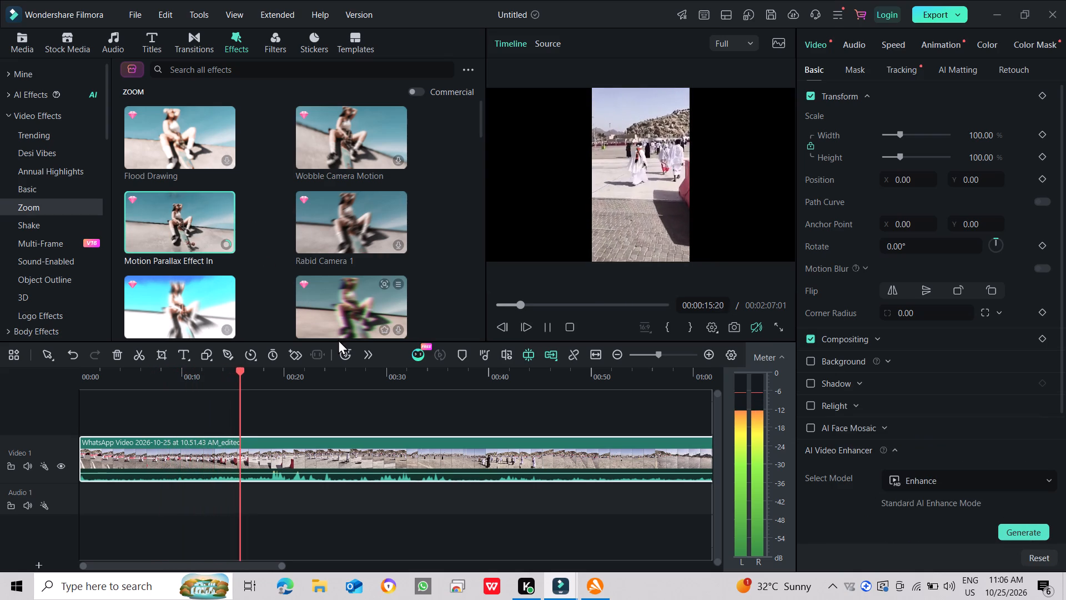
right_click(215, 228)
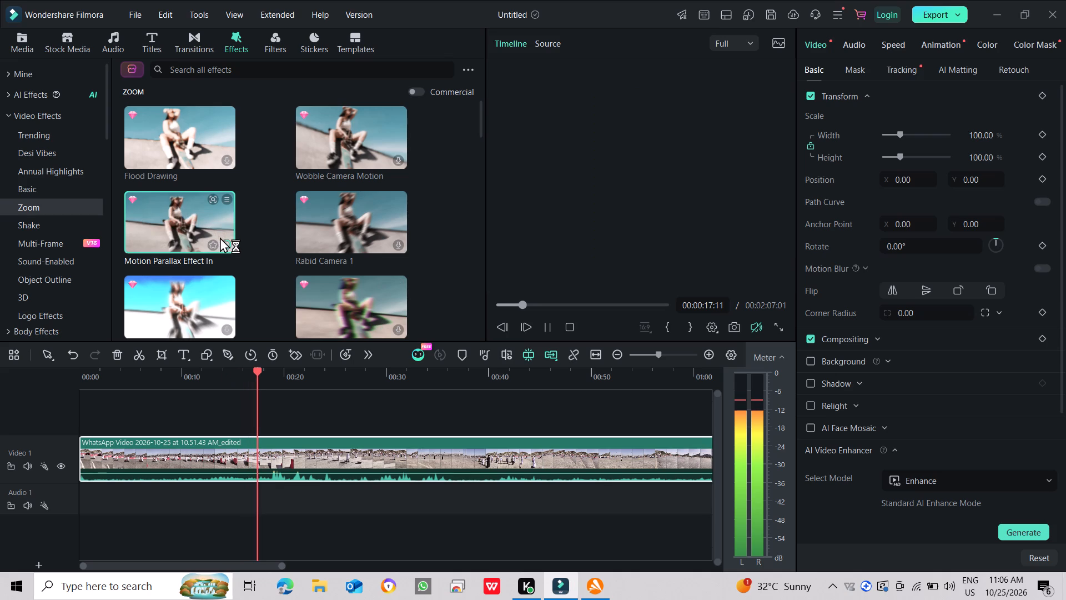
click(222, 209)
right_click(222, 207)
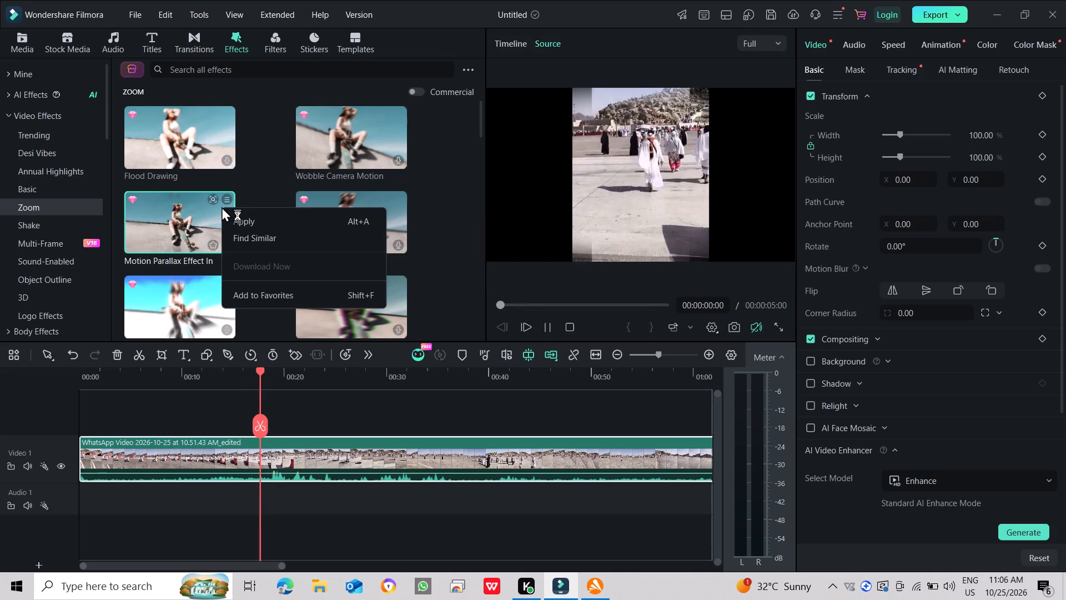
click(257, 218)
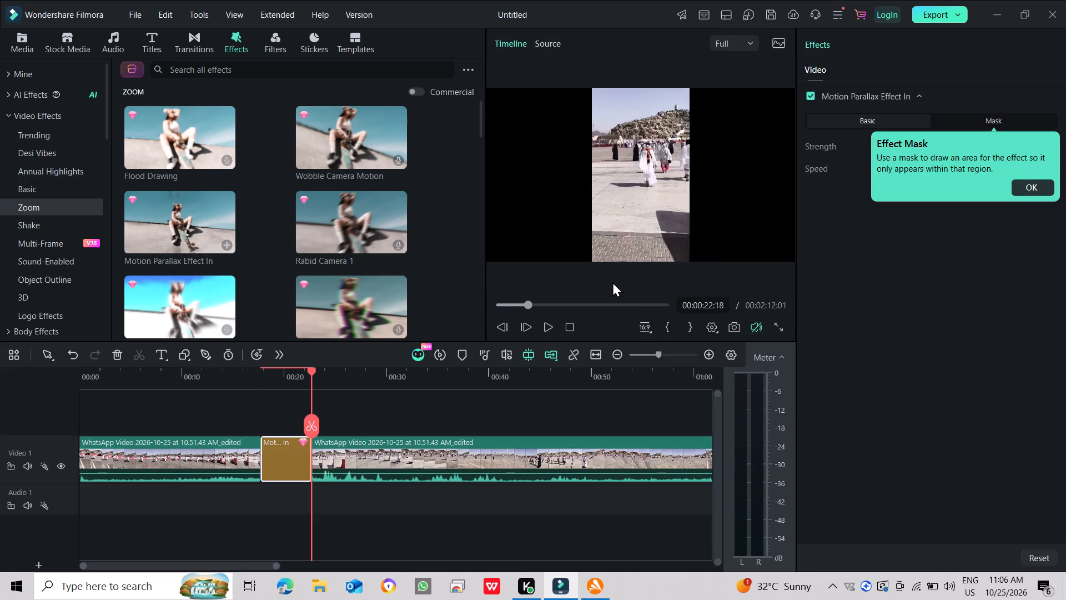
Preview the inserted Motion Parallax Effect In clip by playing the timeline from about 00:00:19:06.
click(284, 455)
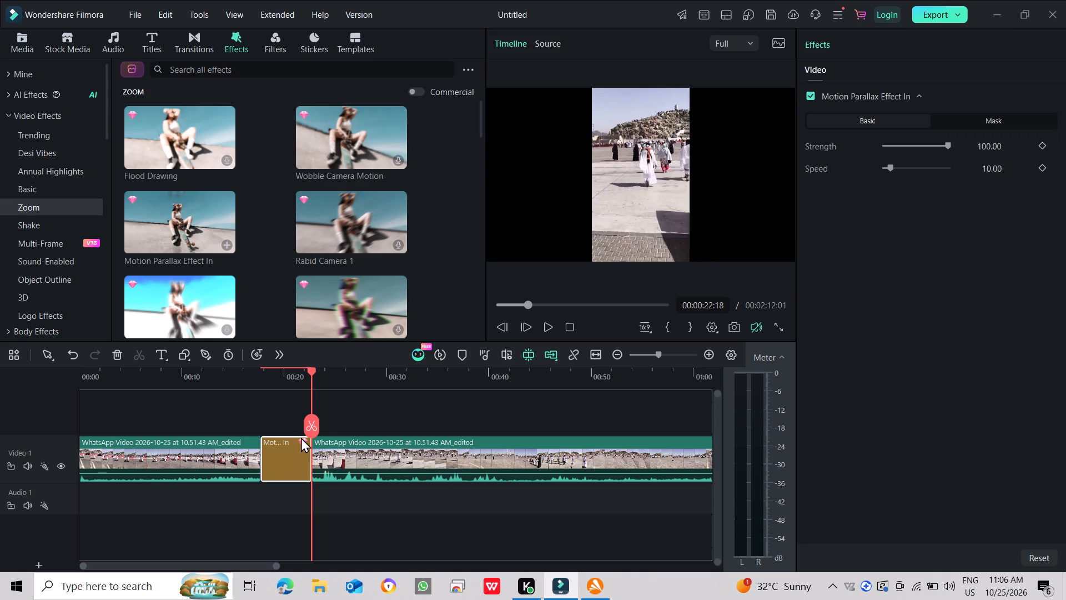
drag(315, 424, 277, 428)
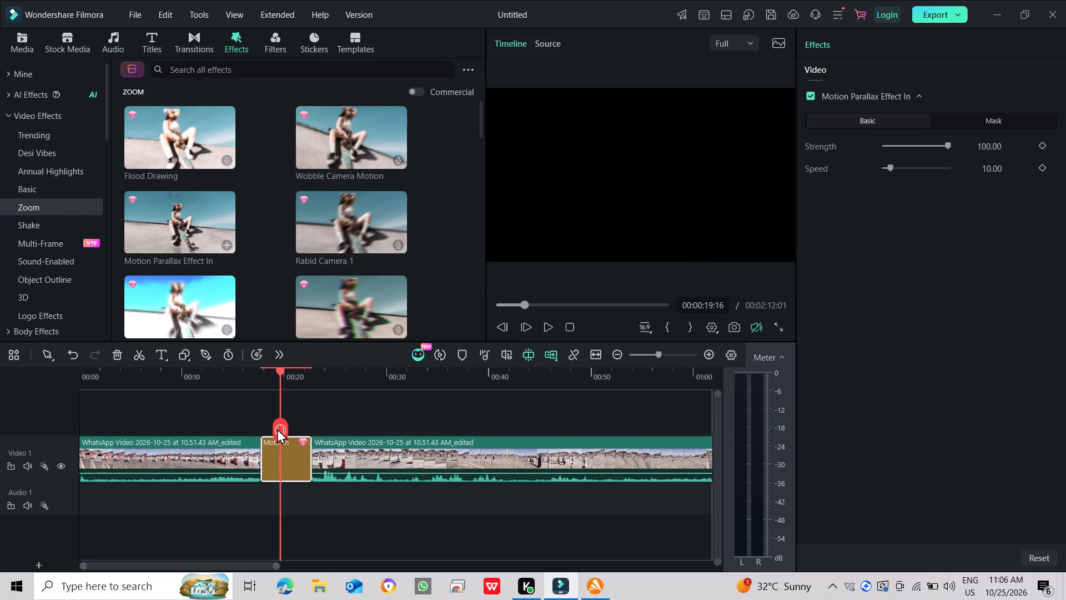
drag(277, 428, 276, 428)
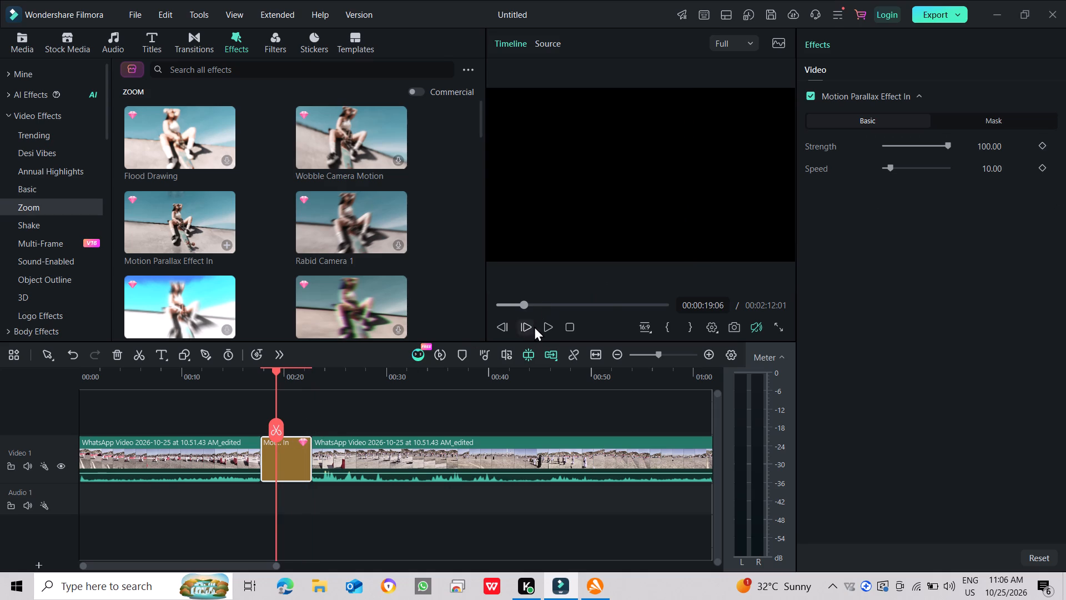
click(546, 326)
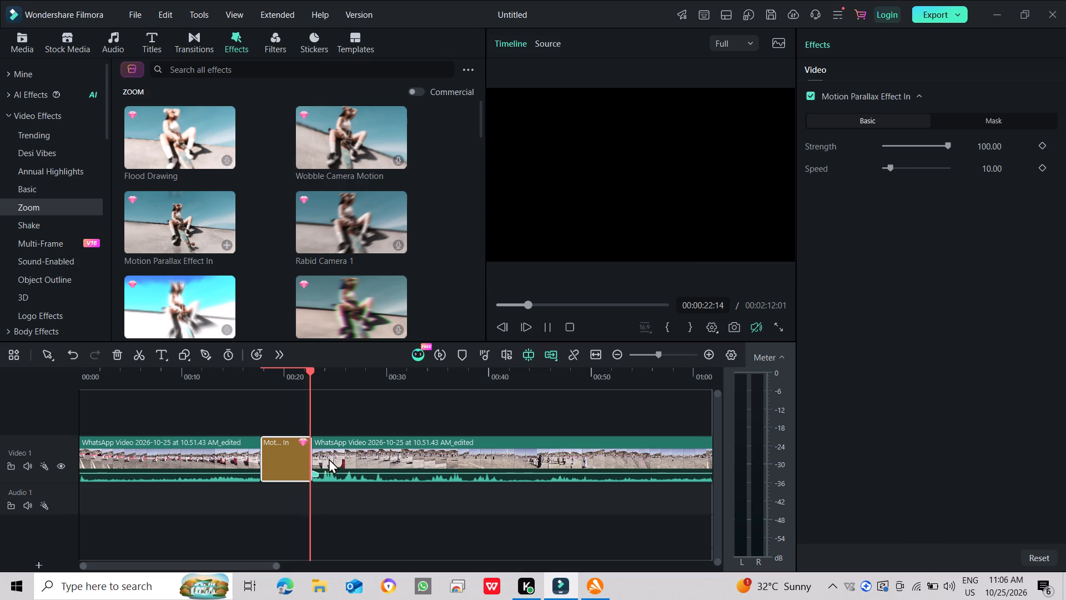
Move the Motion Parallax Effect In clip to the very start of the Video 1 track.
drag(283, 467, 153, 484)
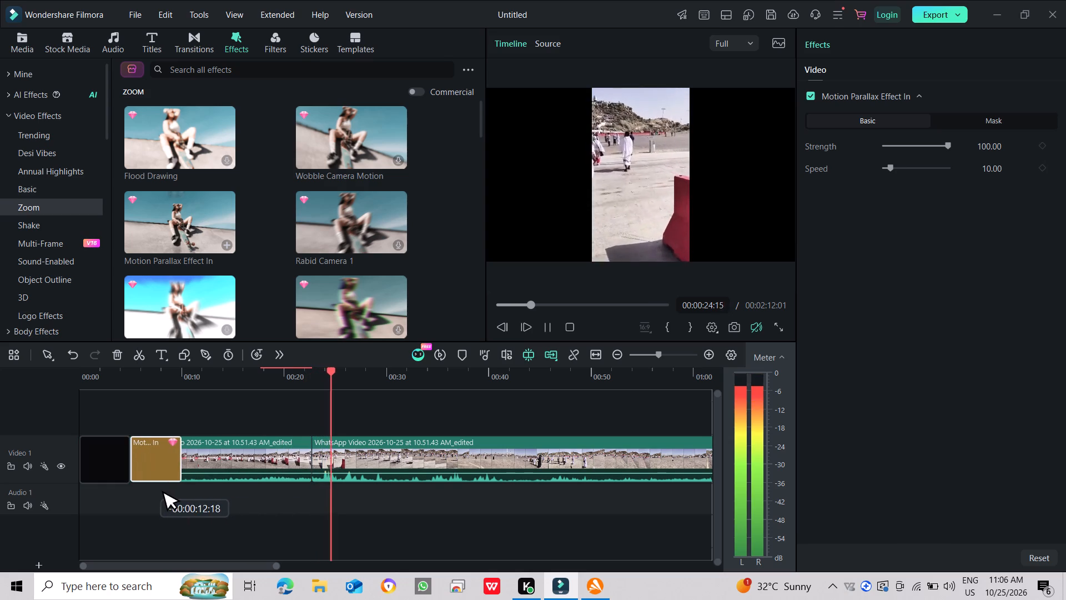
drag(153, 484, 167, 478)
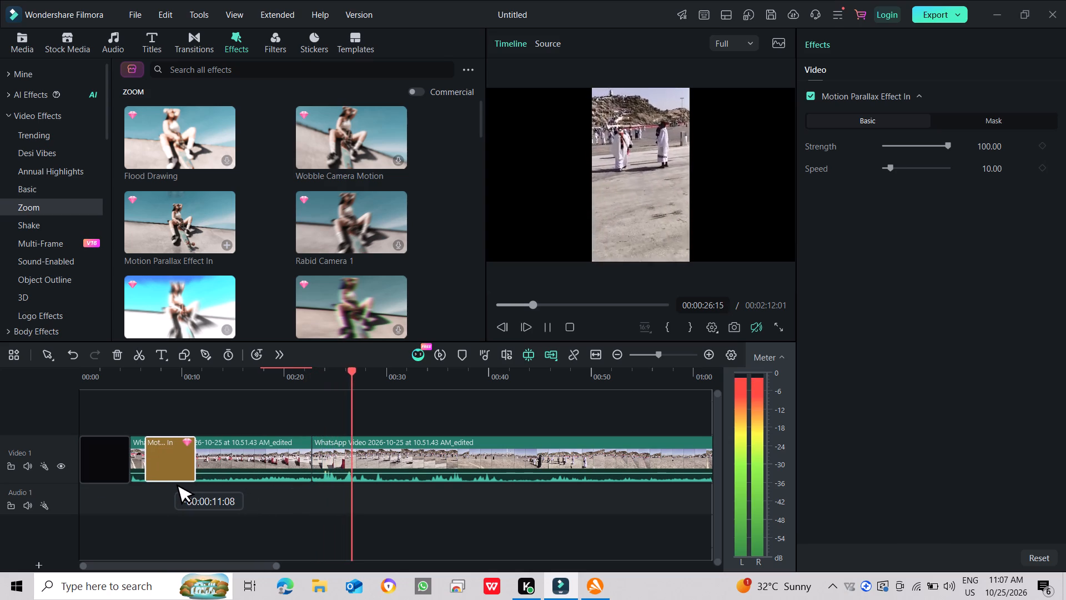
drag(167, 478, 155, 478)
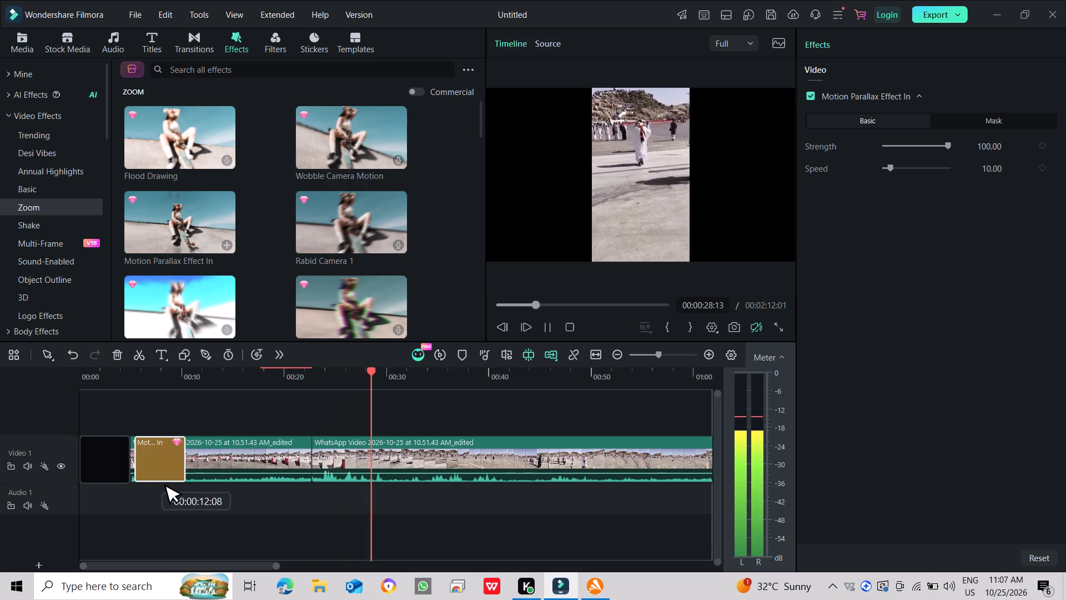
drag(155, 478, 154, 478)
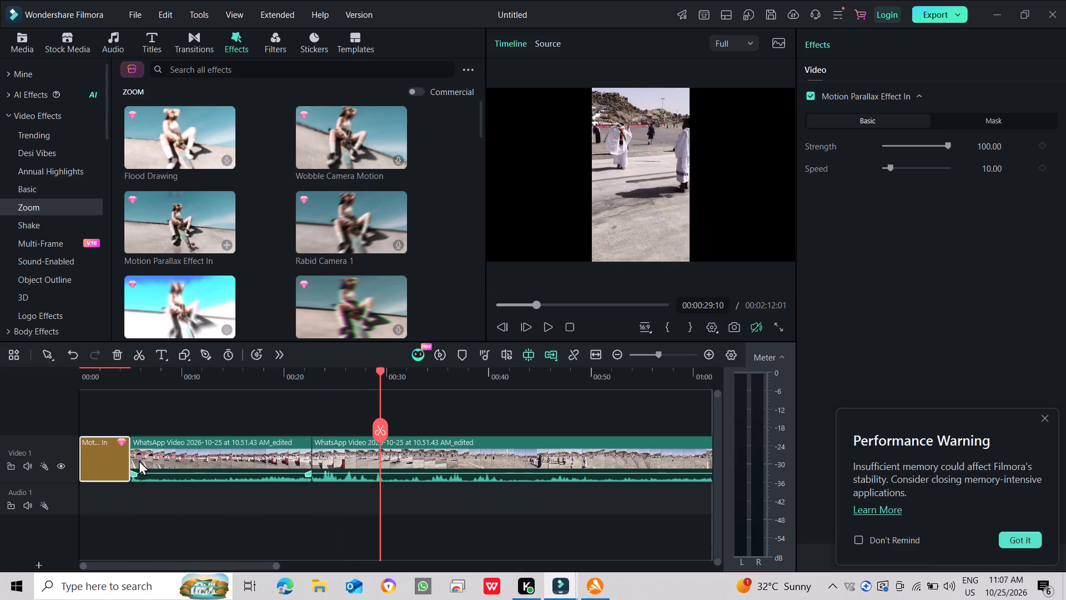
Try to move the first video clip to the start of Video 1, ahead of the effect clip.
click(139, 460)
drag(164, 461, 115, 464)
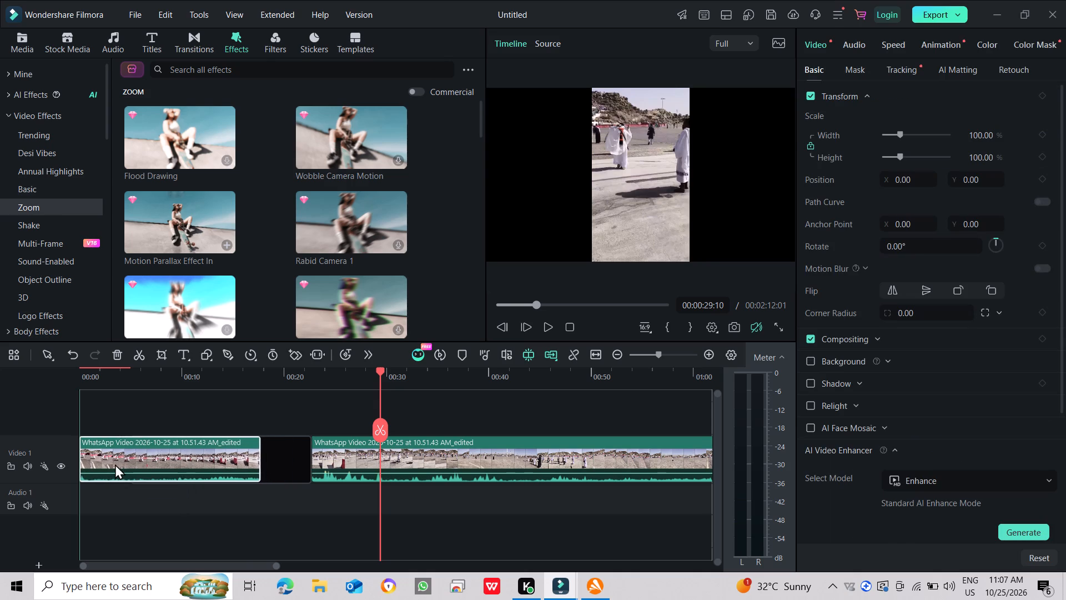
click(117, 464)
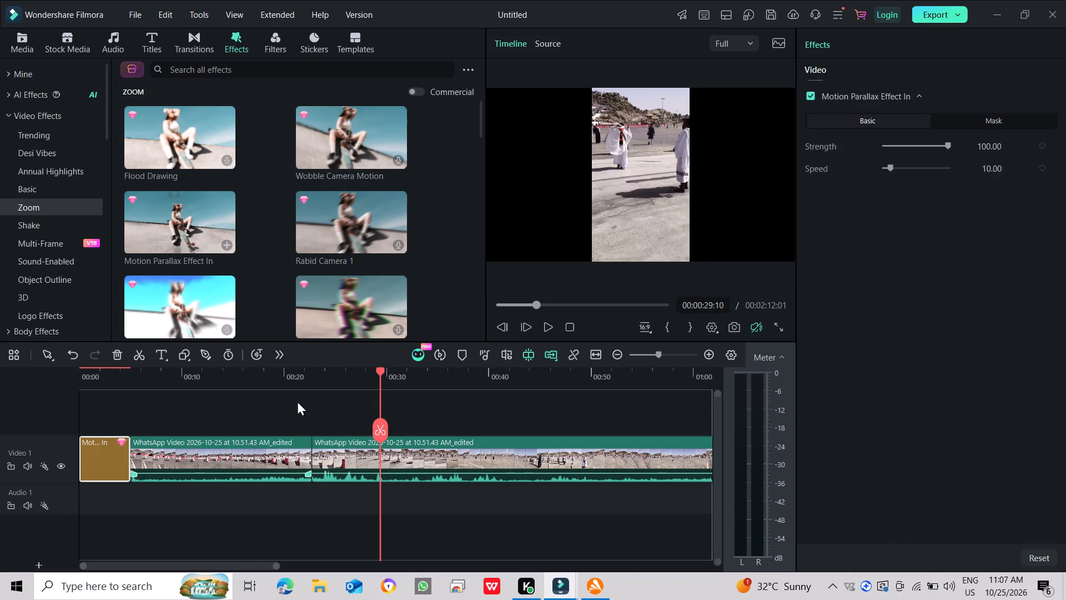
Play the timeline from the beginning to check the effect clip at the start.
click(543, 329)
drag(527, 299, 469, 306)
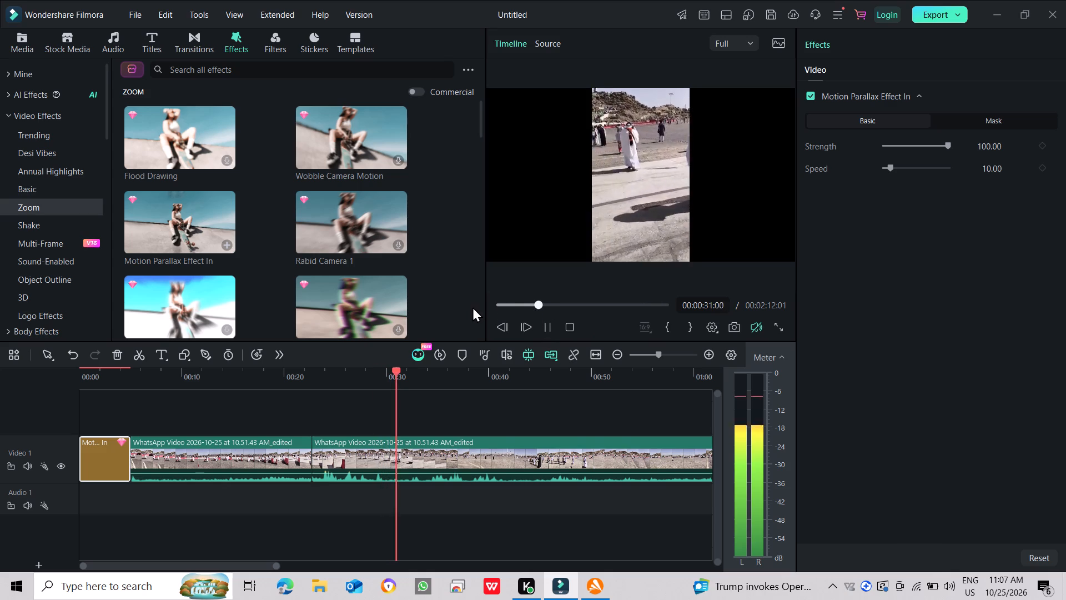
drag(541, 303, 461, 311)
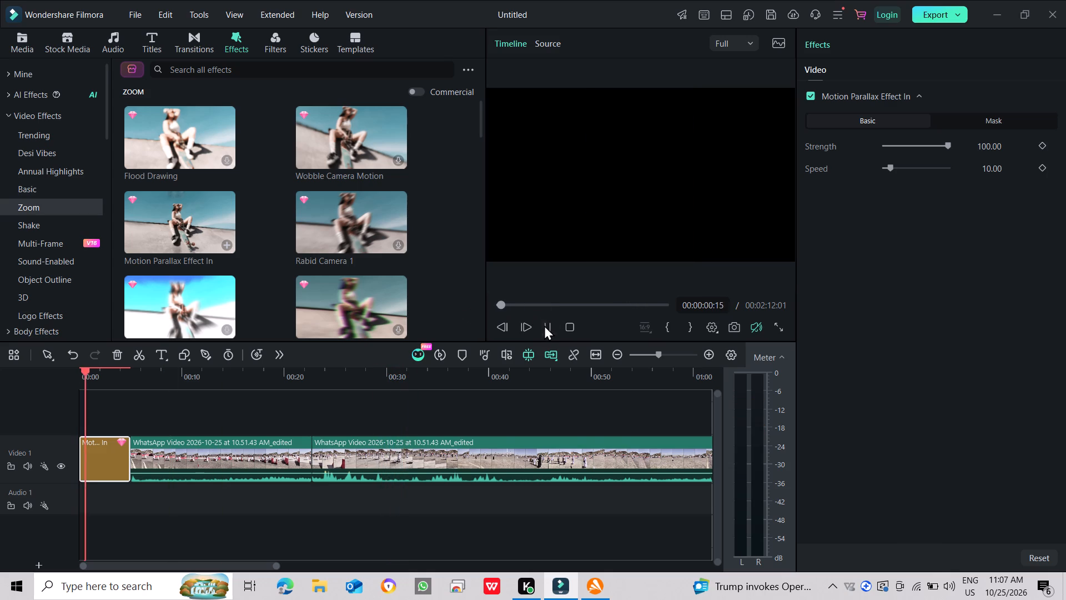
click(544, 325)
click(544, 325)
click(548, 325)
click(548, 325)
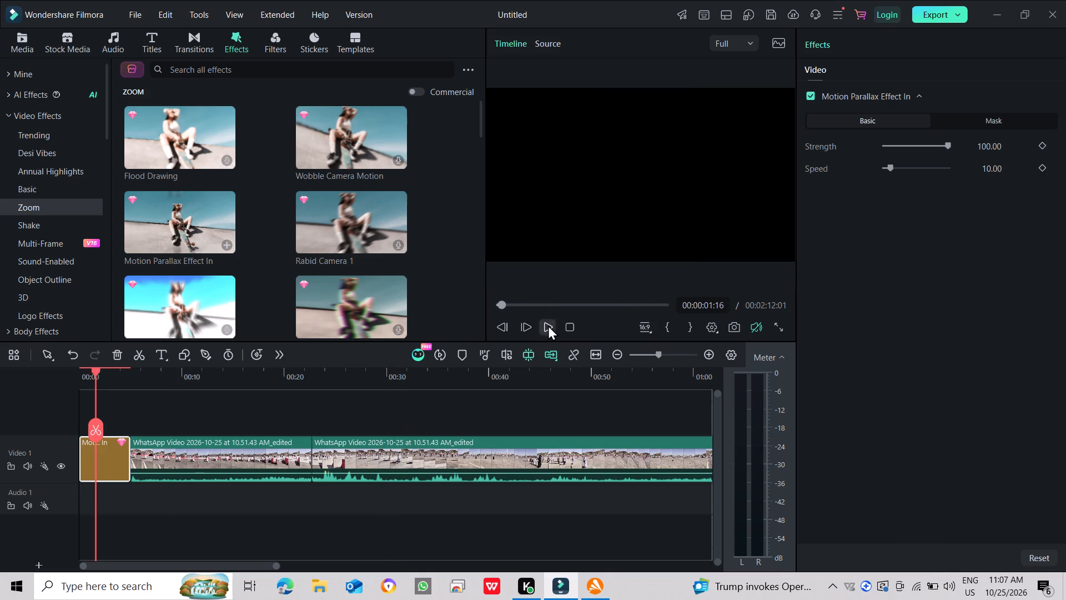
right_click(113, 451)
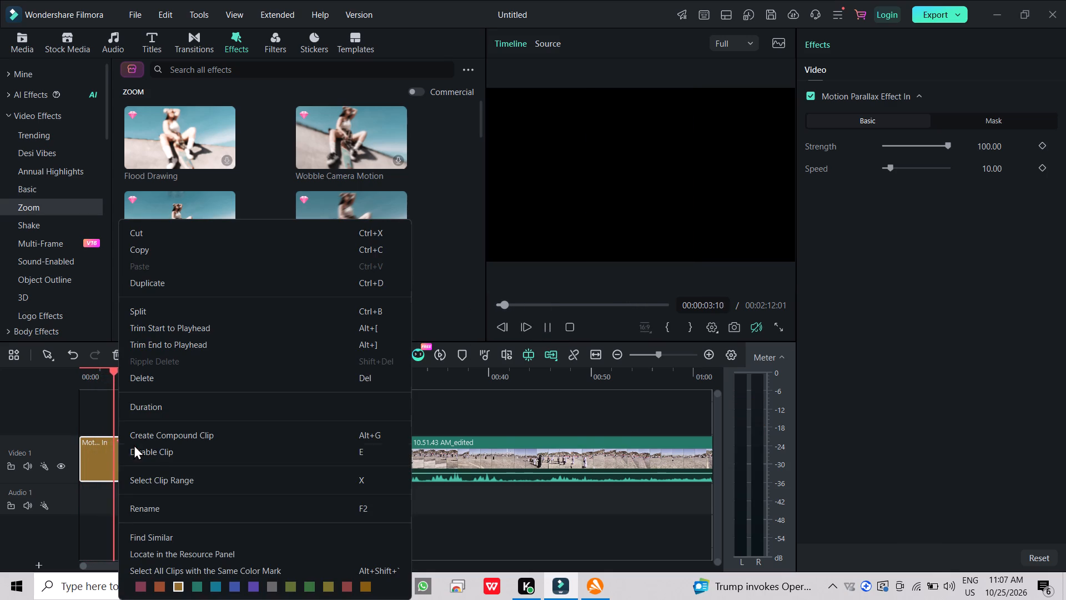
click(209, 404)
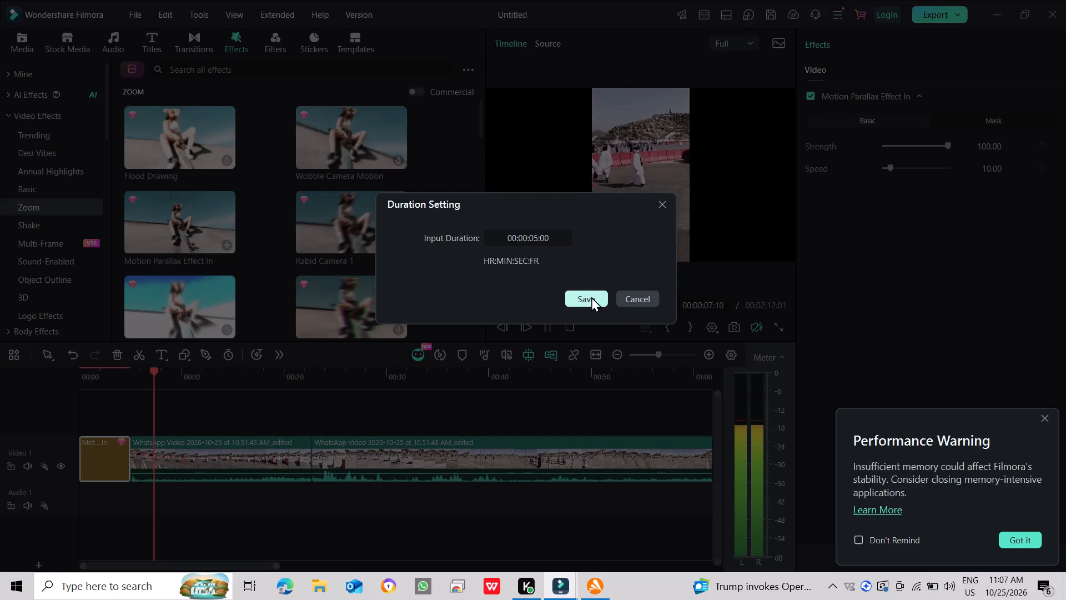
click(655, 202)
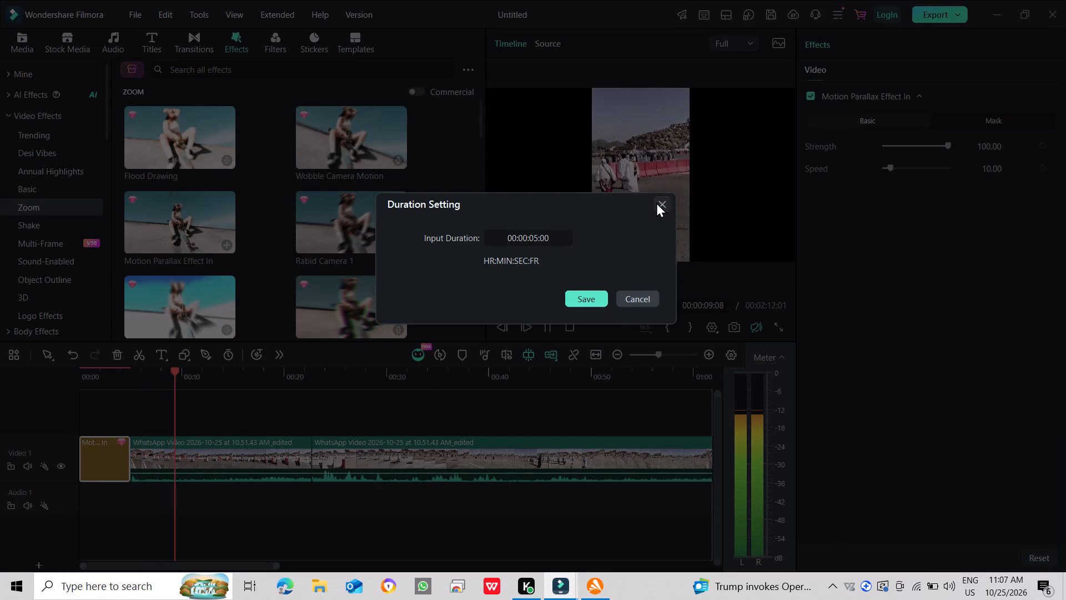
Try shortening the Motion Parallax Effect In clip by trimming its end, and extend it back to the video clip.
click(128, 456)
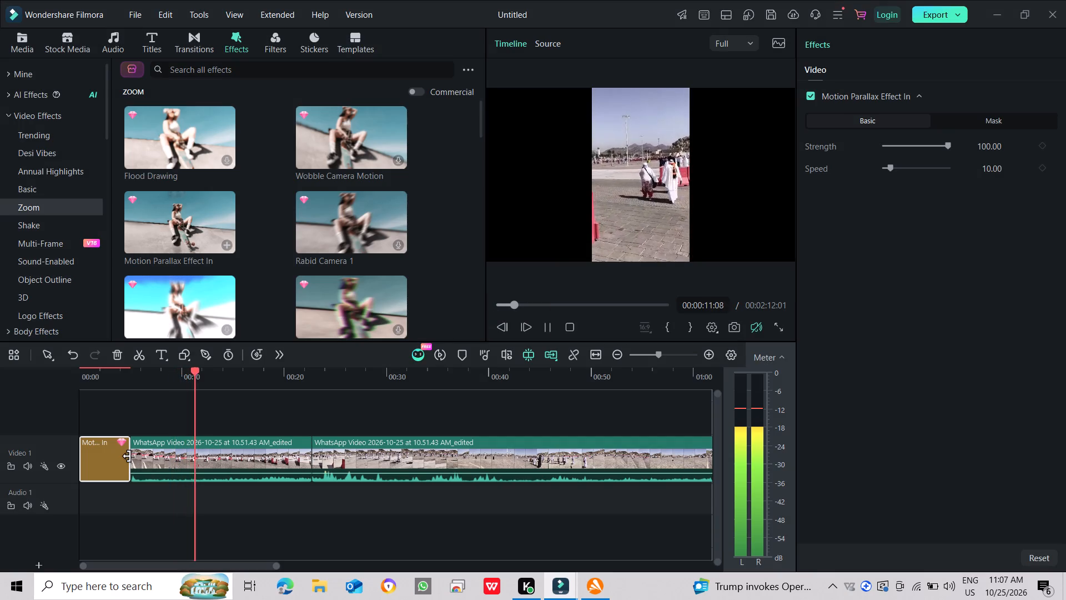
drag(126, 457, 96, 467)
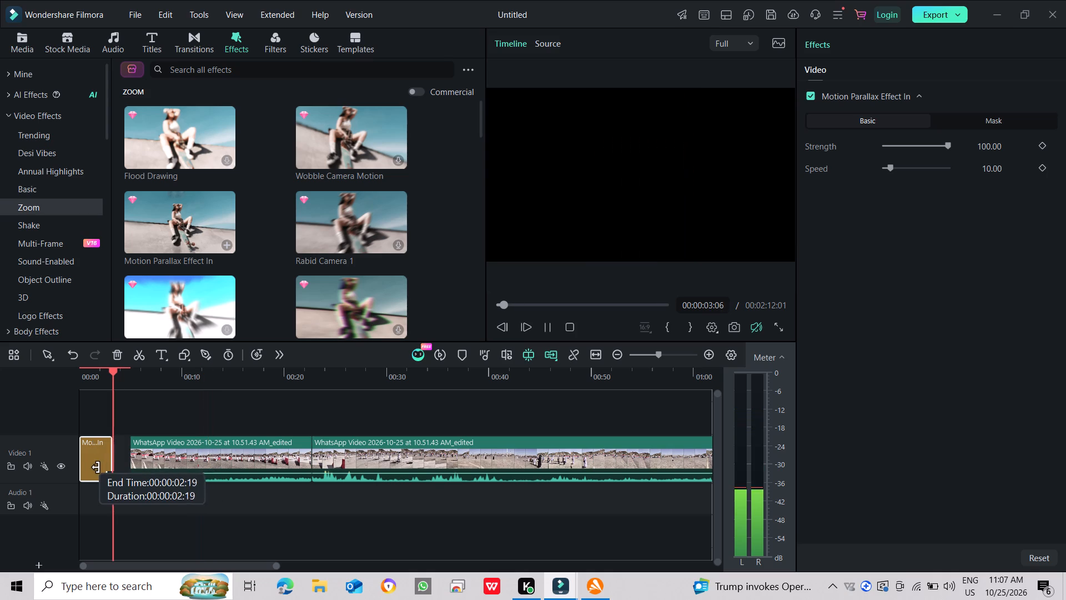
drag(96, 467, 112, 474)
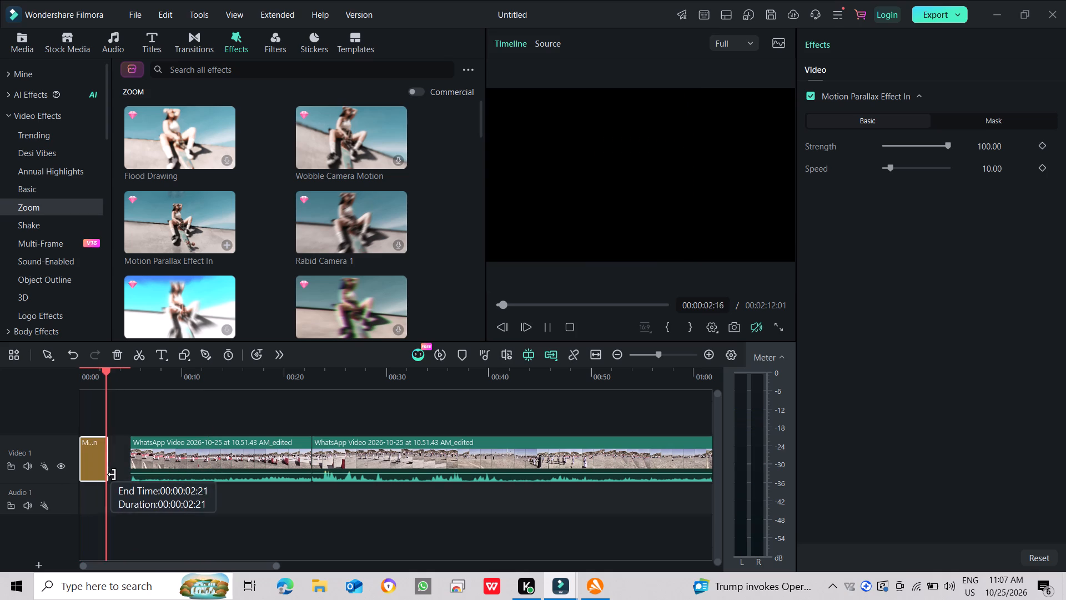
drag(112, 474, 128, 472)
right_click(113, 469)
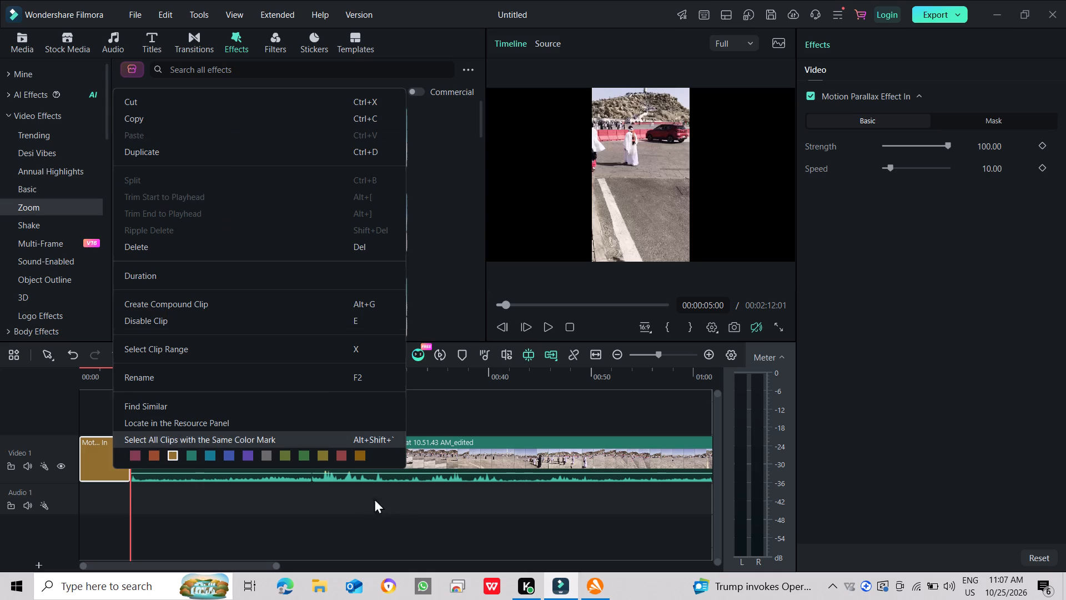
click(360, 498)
Copy the first video clip and paste it at the 5-second mark, right after the effect clip.
click(274, 472)
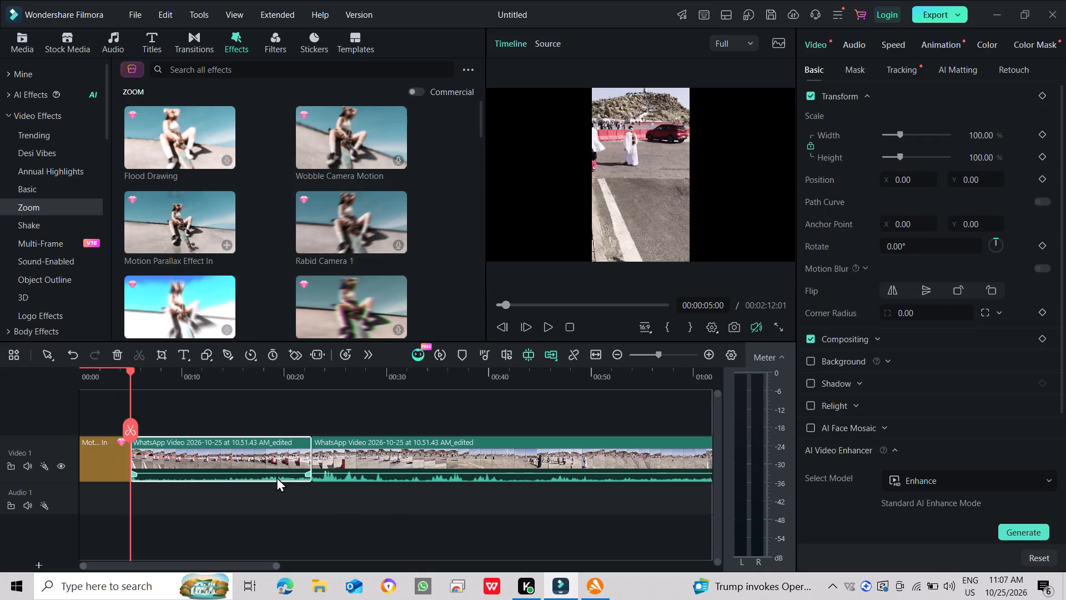
key(ctrl+c)
click(96, 474)
key(ctrl+v)
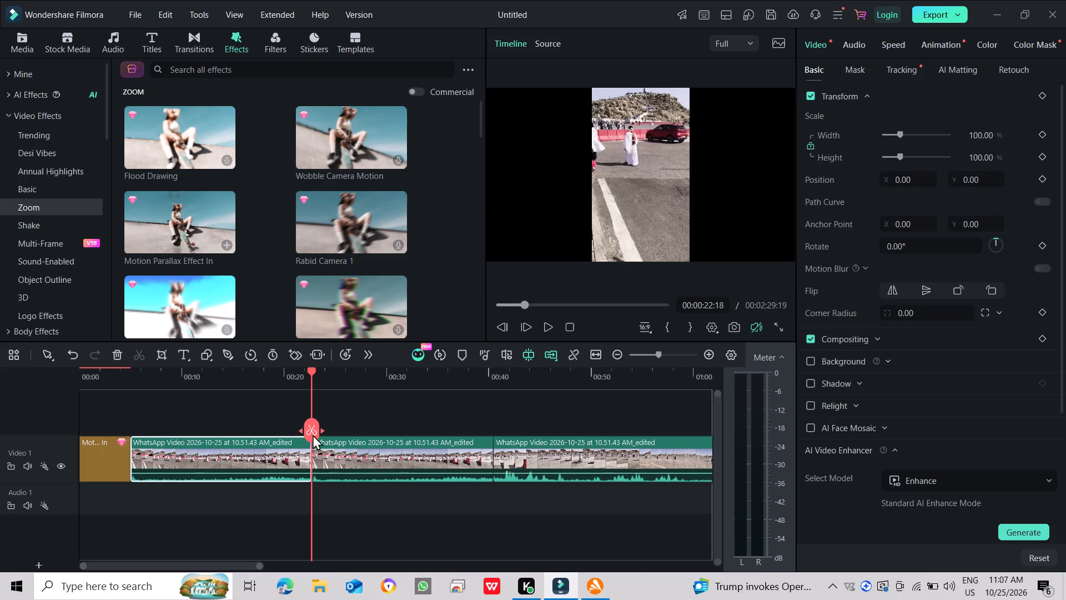
Disable the pasted video clip directly after the Motion Parallax Effect In clip.
right_click(291, 469)
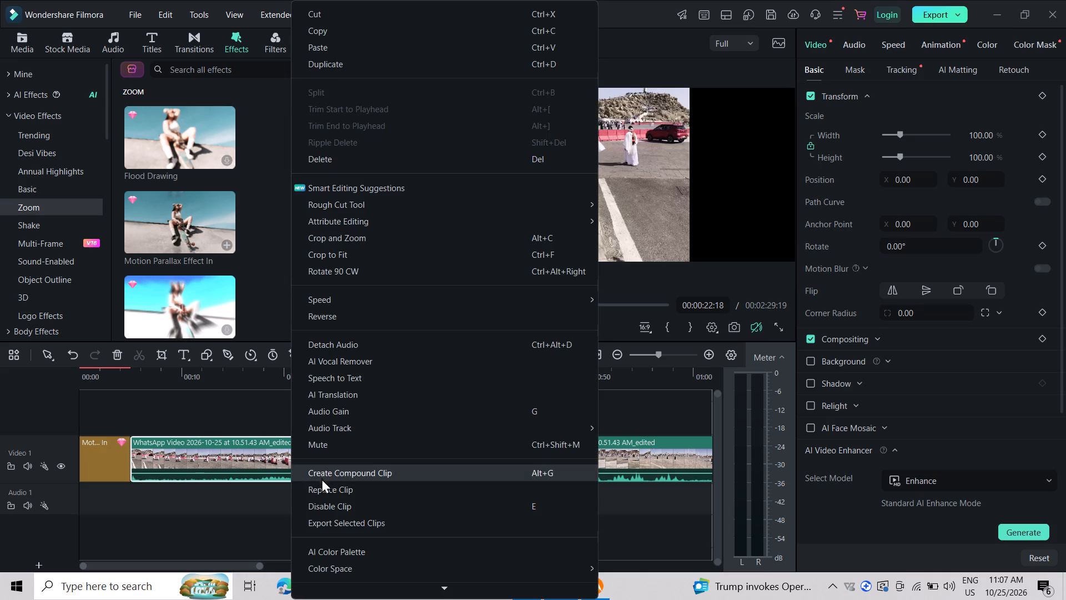
click(351, 505)
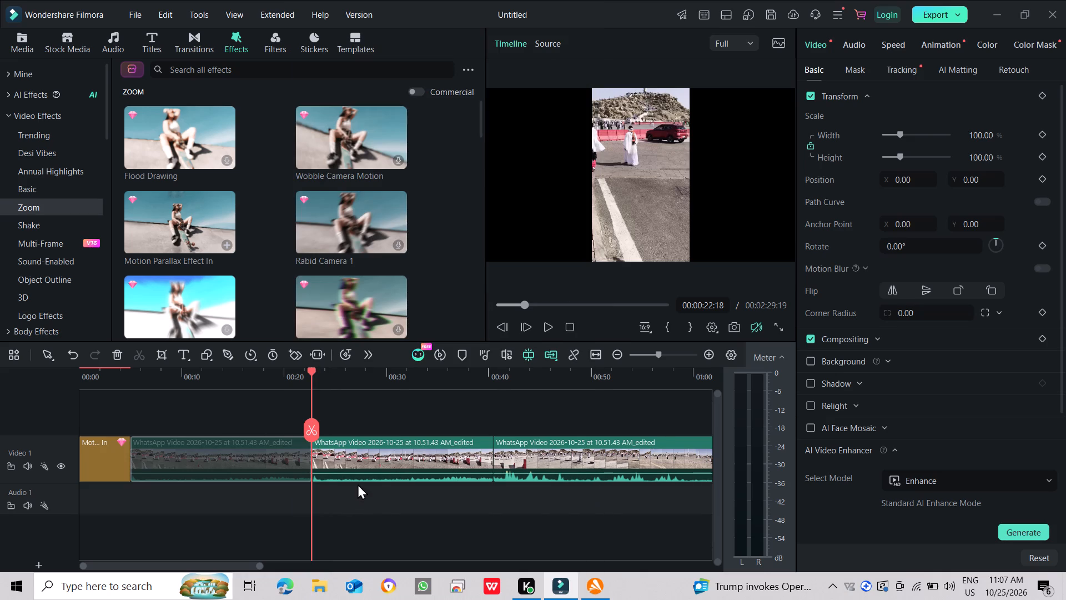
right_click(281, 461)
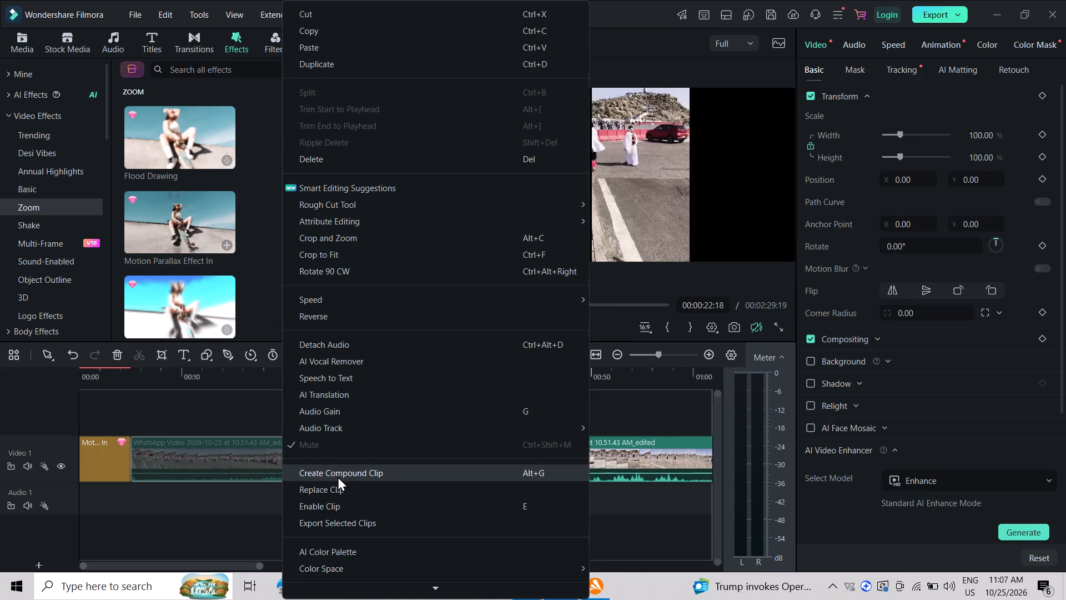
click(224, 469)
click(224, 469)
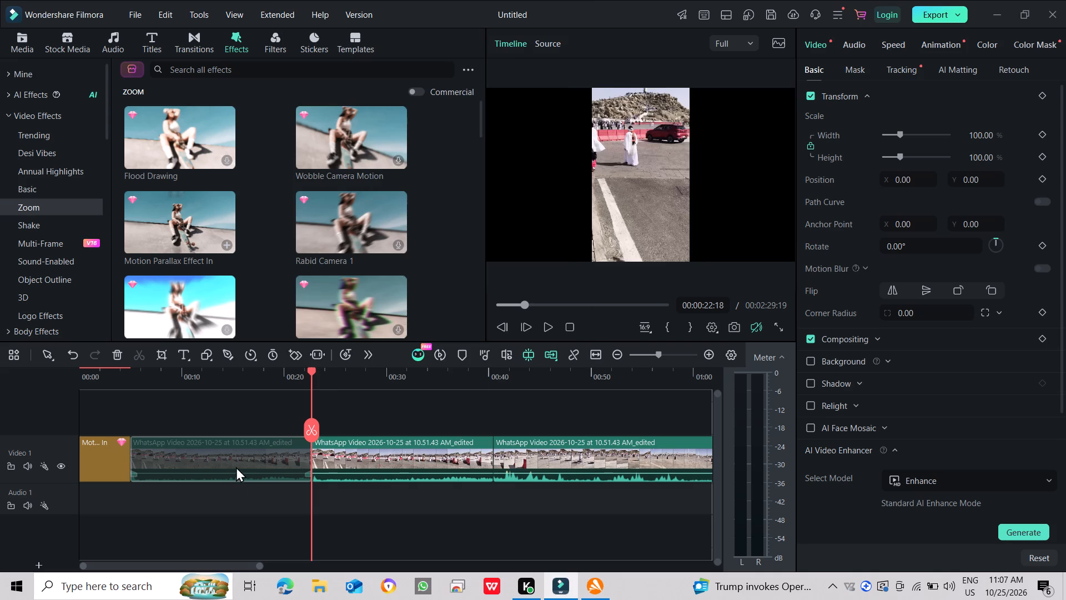
Cut the disabled video clip that follows the Motion Parallax Effect In clip out of the timeline.
click(295, 455)
right_click(295, 455)
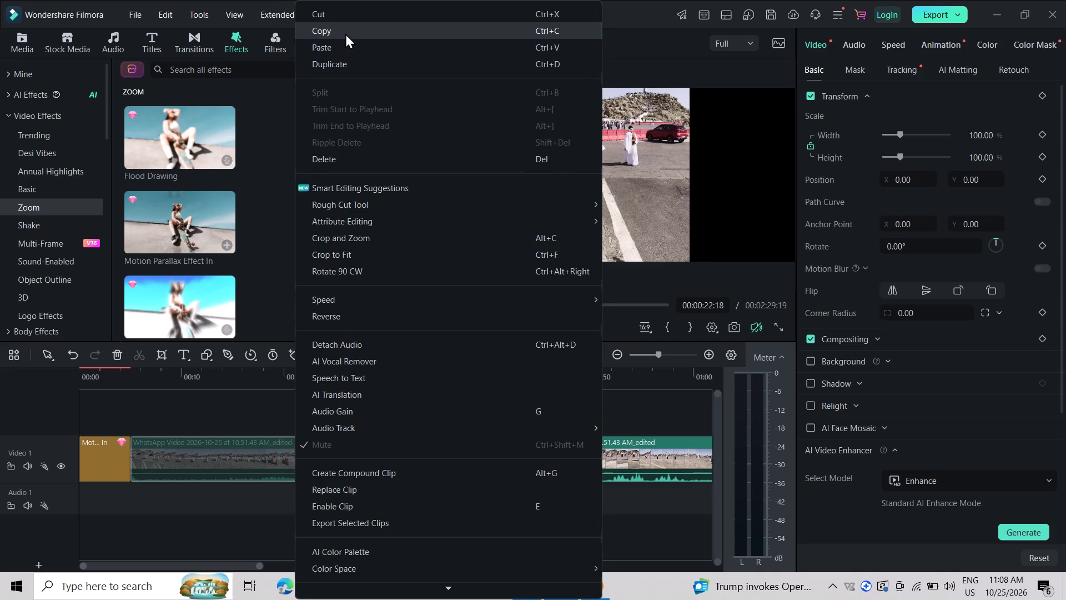
click(375, 17)
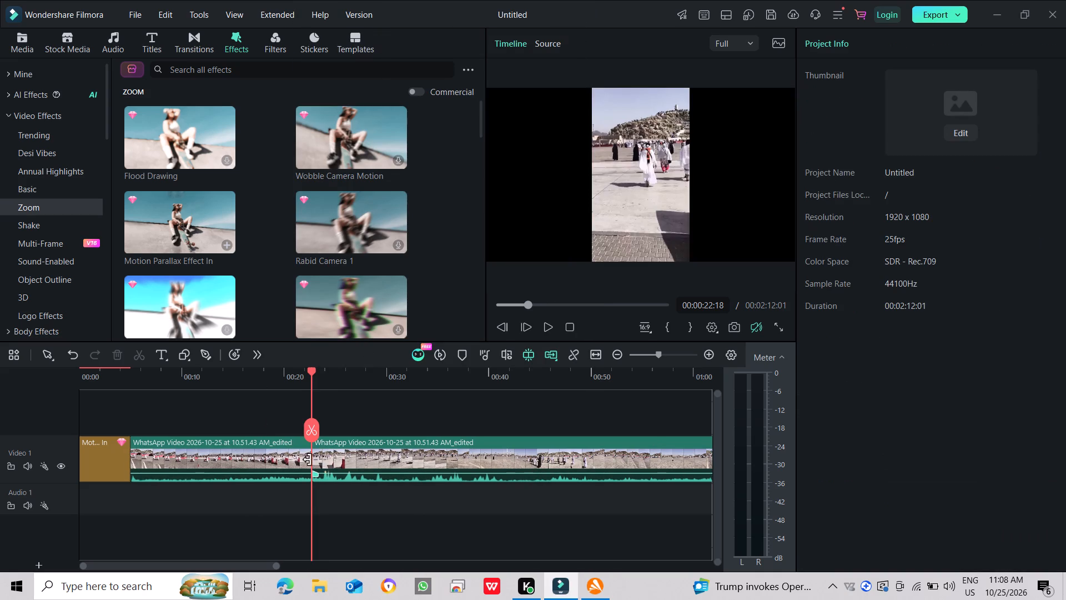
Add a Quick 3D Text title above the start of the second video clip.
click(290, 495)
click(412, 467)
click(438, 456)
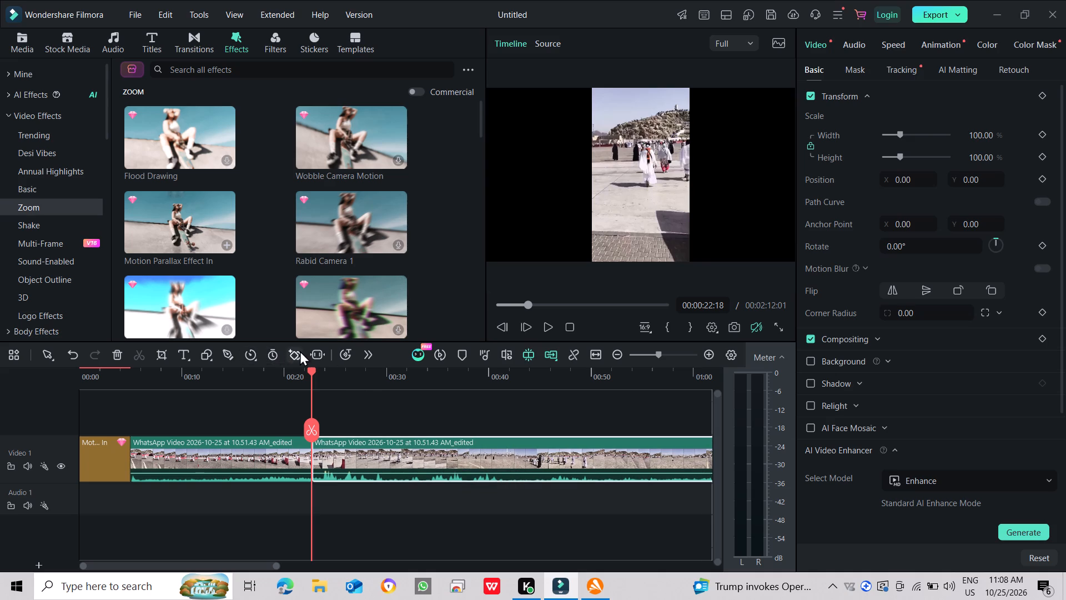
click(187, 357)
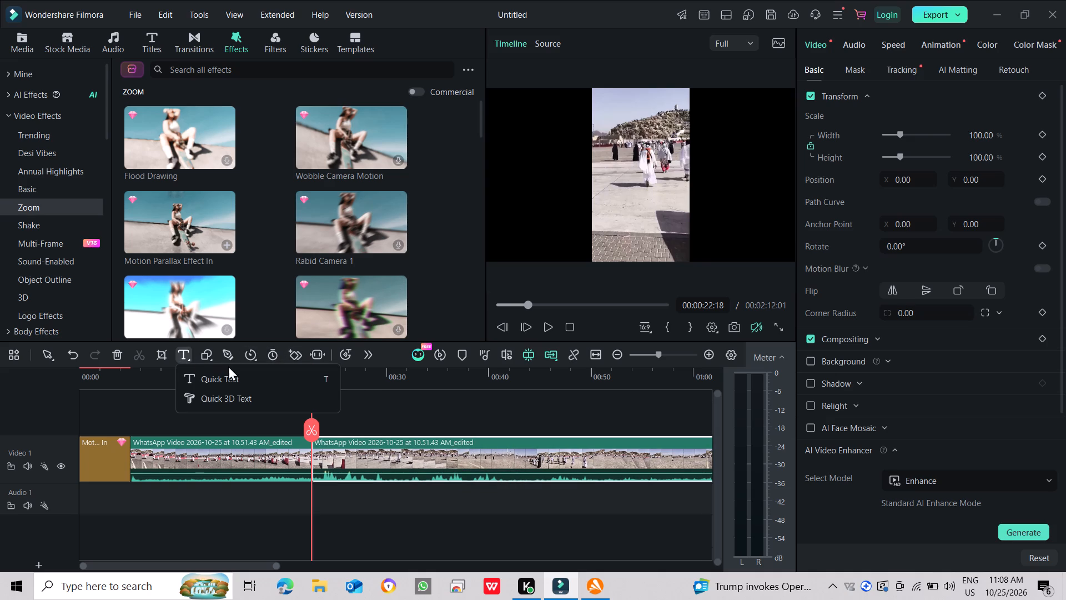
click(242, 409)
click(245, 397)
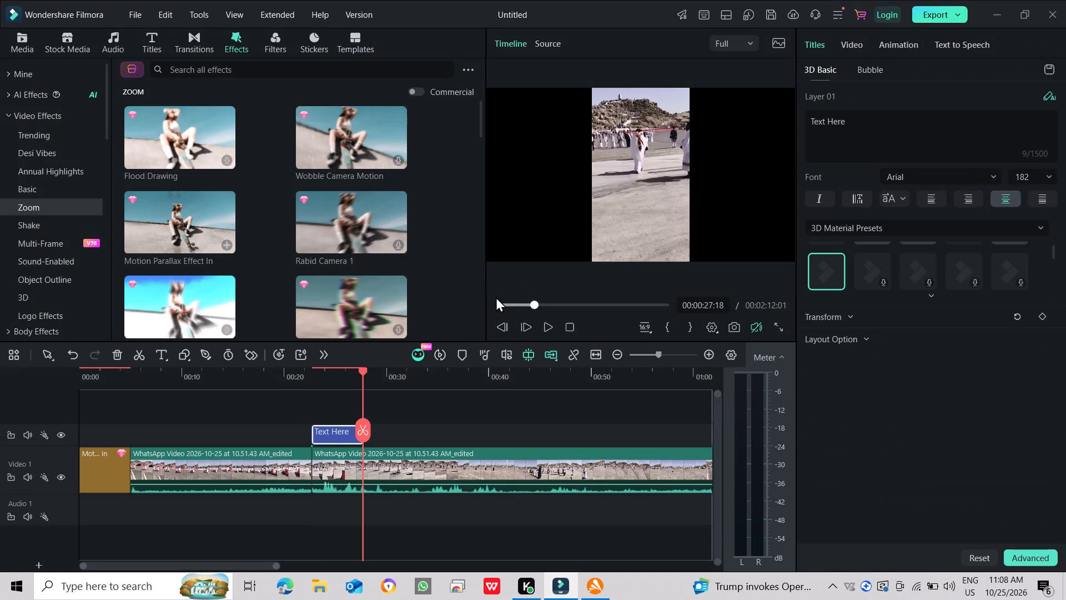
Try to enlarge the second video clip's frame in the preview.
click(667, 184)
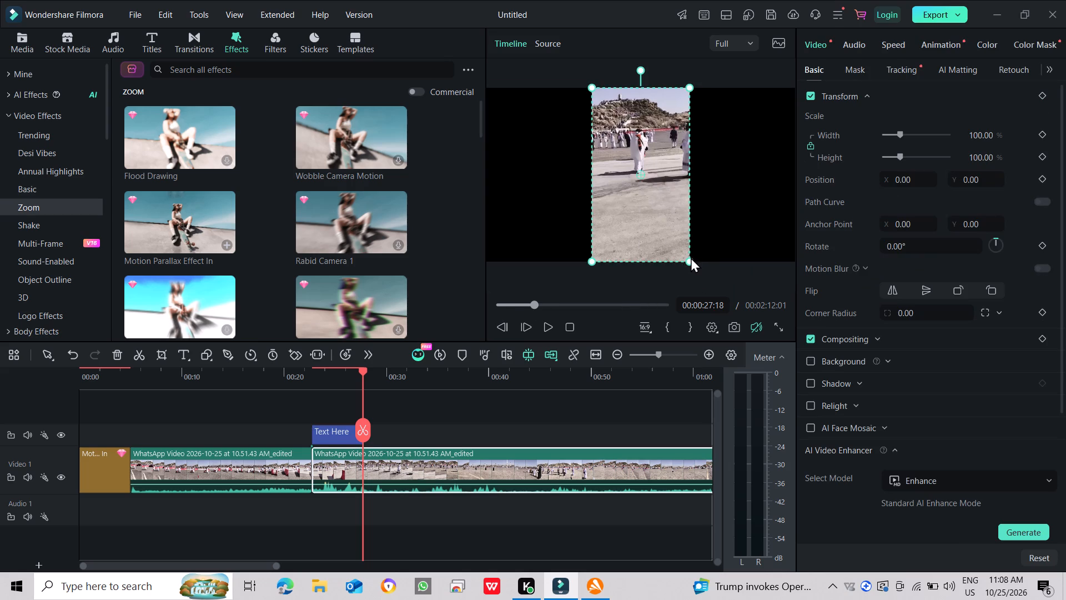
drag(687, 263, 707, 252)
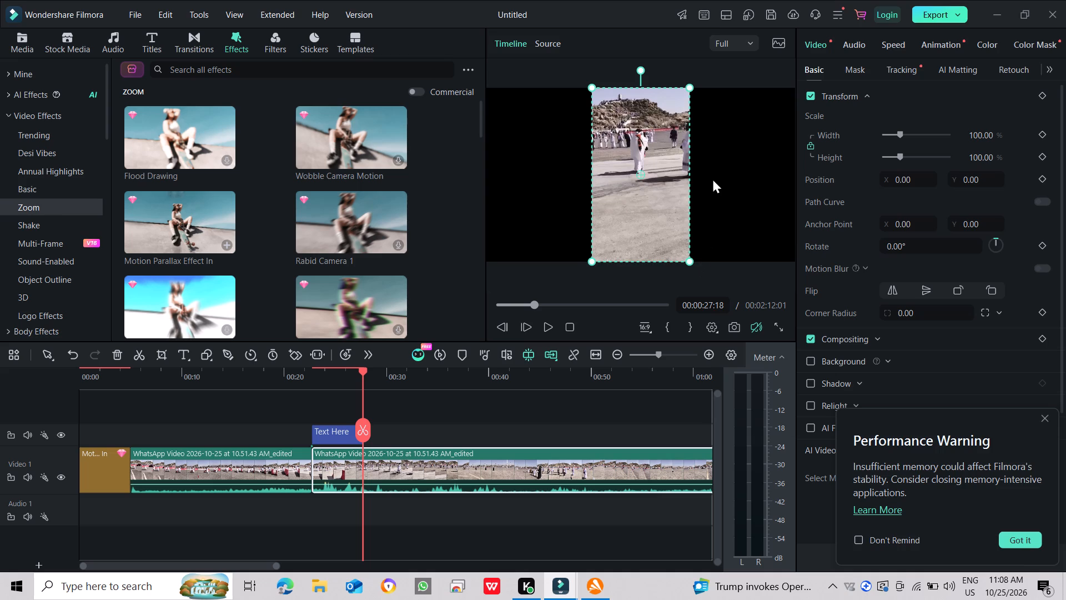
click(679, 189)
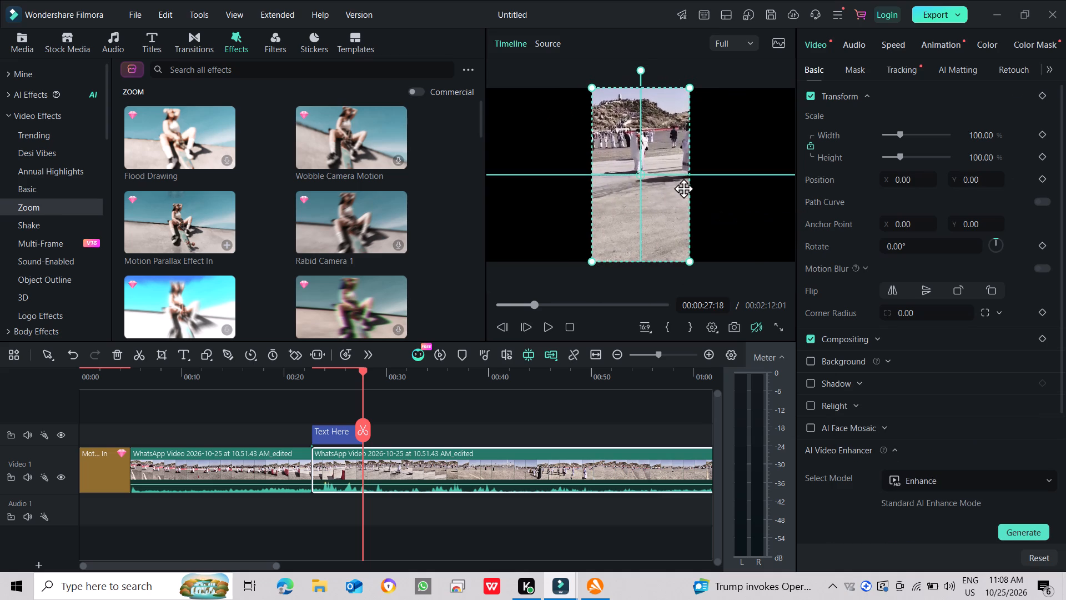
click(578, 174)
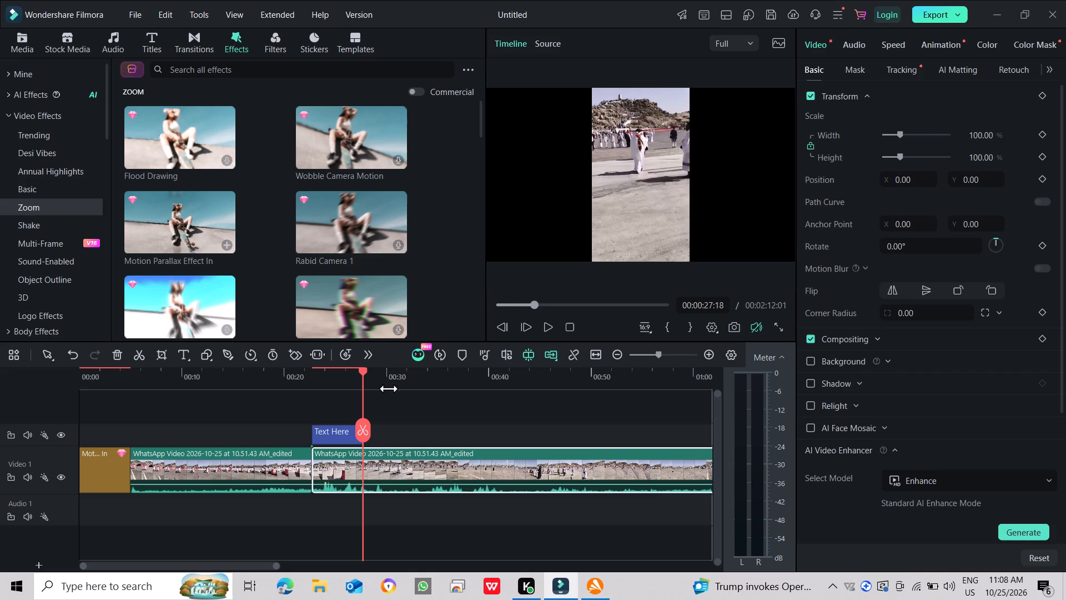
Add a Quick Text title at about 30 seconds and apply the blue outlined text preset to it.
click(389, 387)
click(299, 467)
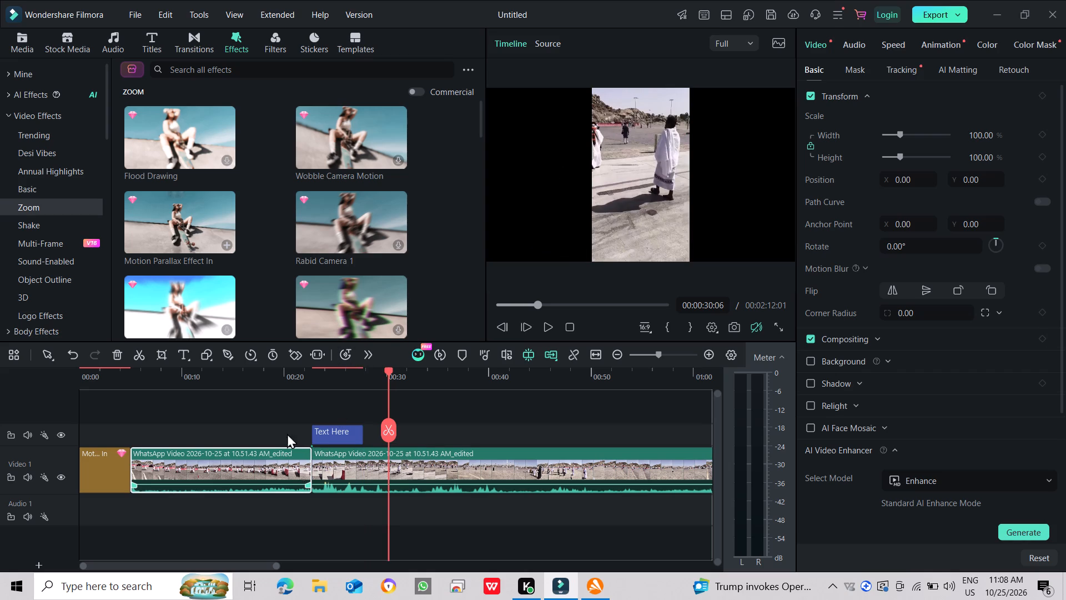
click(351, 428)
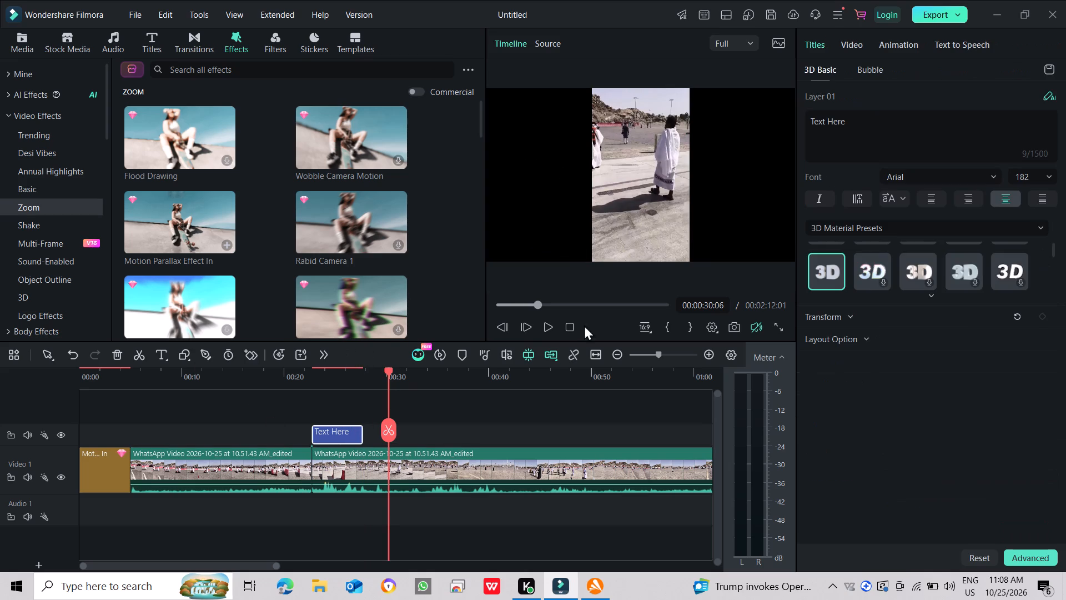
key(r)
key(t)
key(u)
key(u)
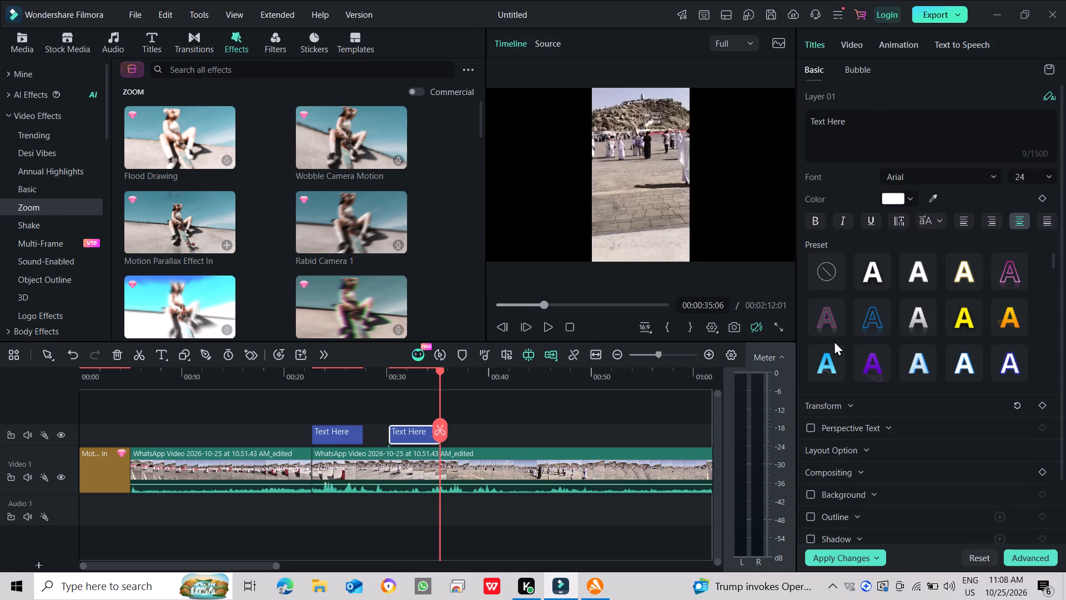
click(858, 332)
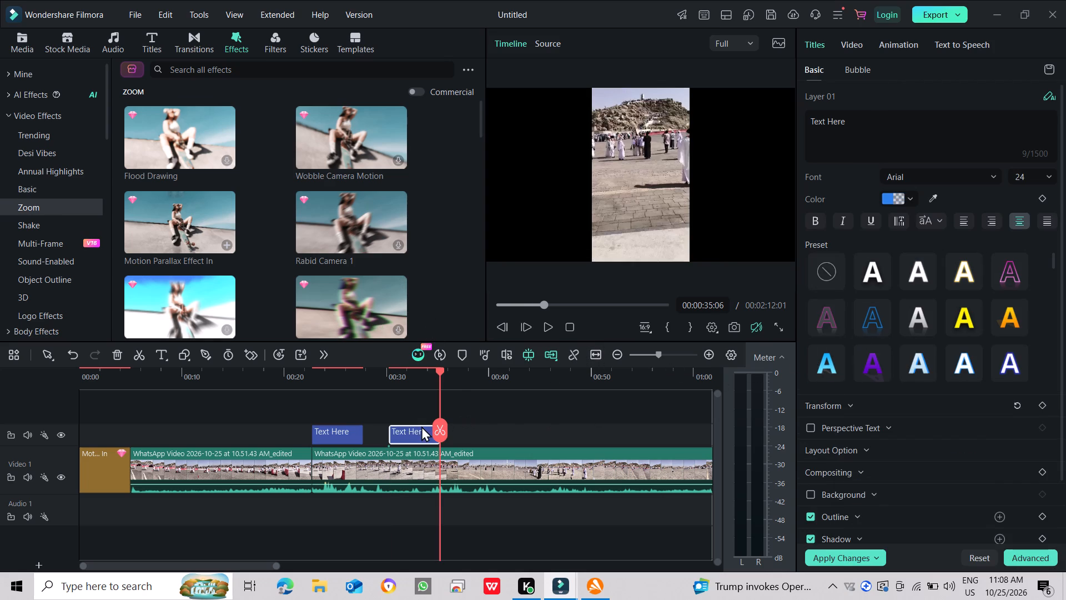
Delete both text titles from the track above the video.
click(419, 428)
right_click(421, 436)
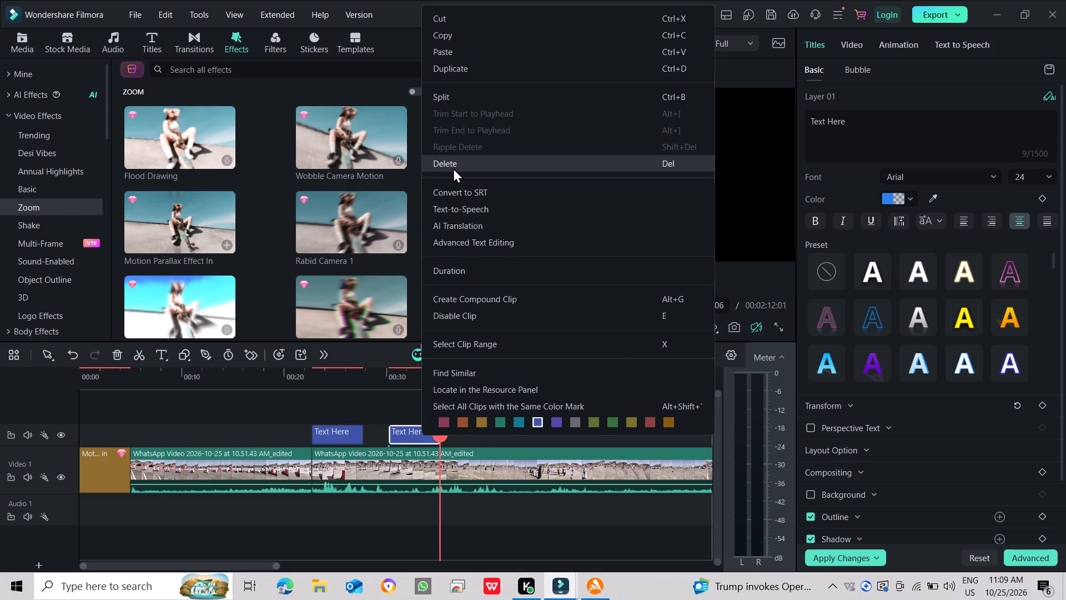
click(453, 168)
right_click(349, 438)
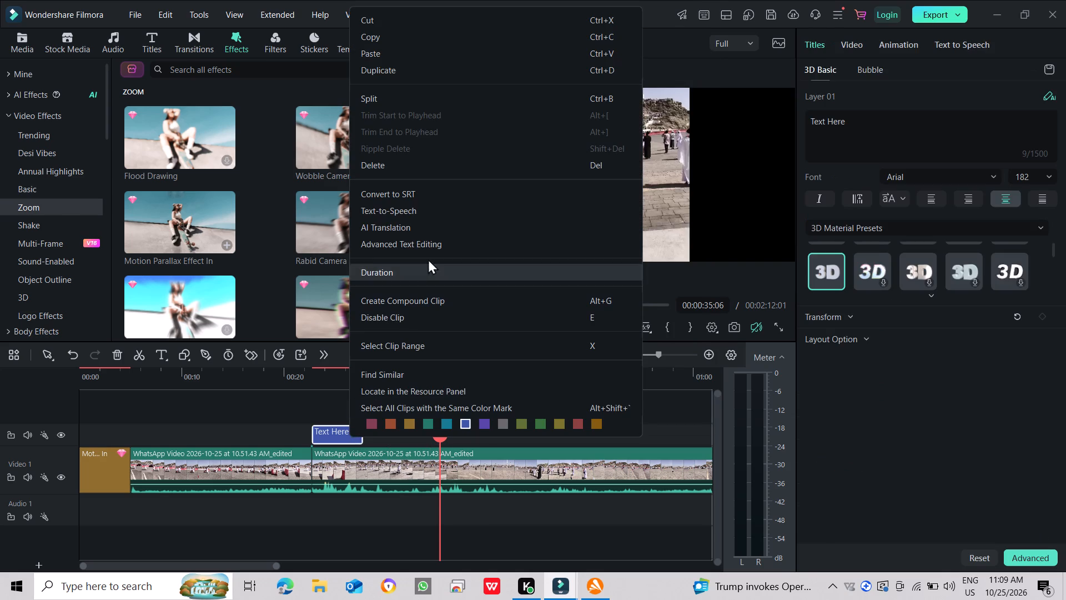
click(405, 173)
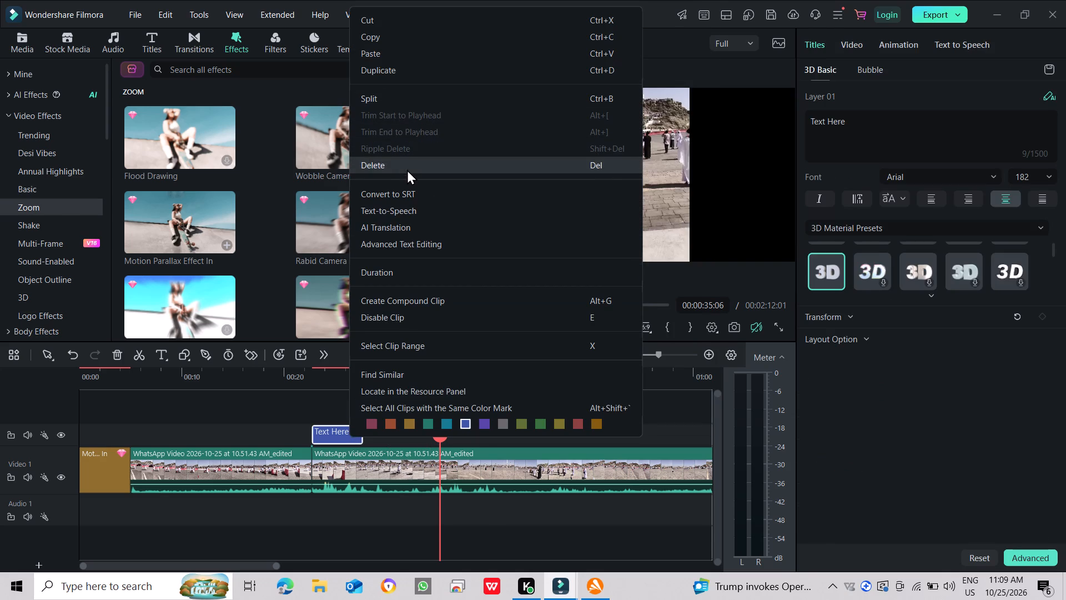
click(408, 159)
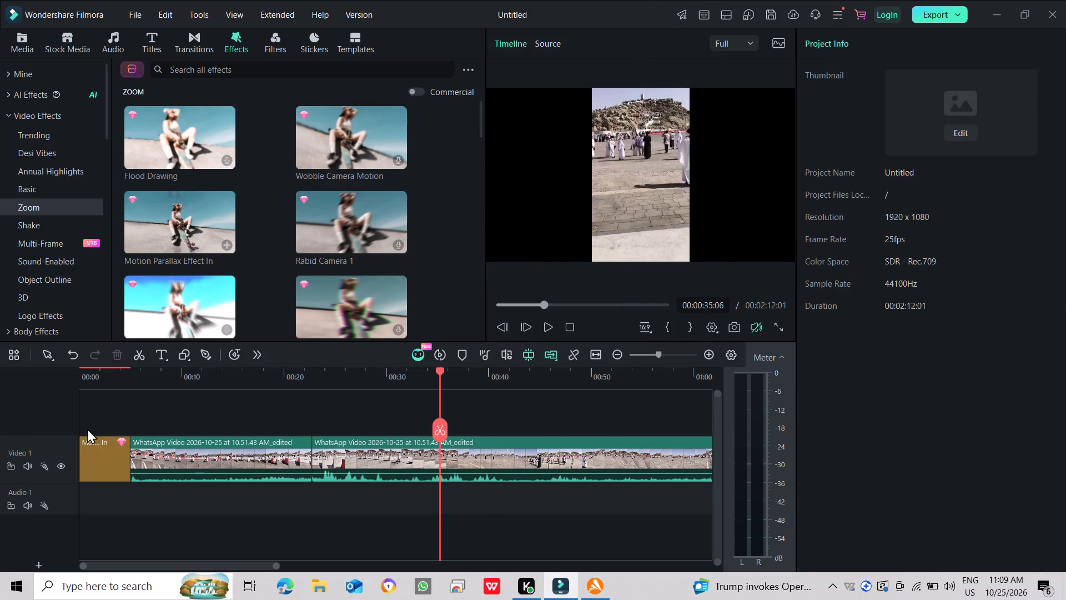
Delete the Motion Parallax Effect In clip from the start of the timeline.
right_click(105, 454)
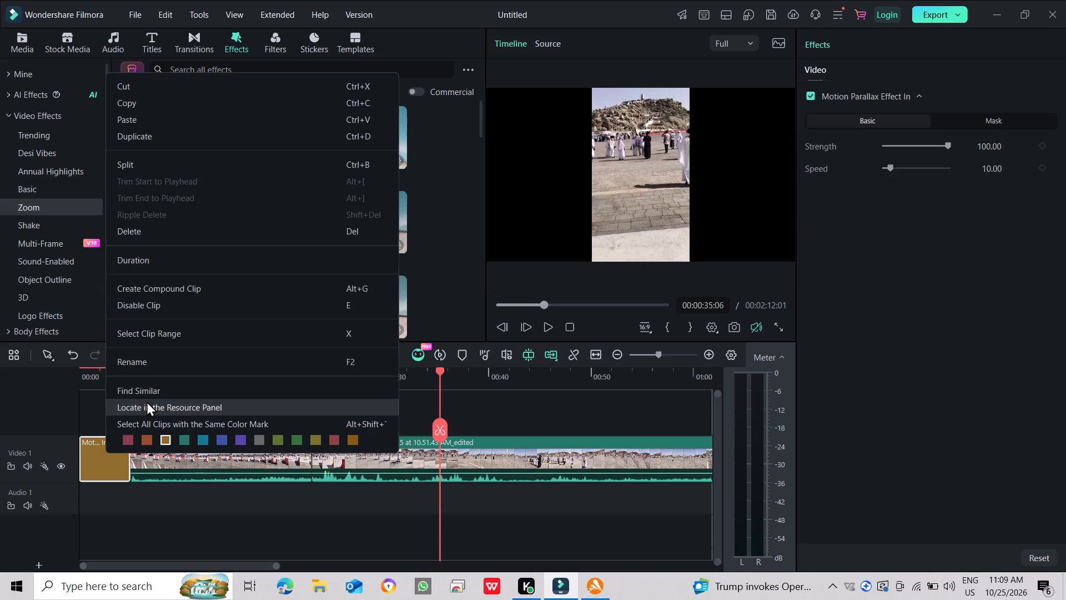
click(150, 230)
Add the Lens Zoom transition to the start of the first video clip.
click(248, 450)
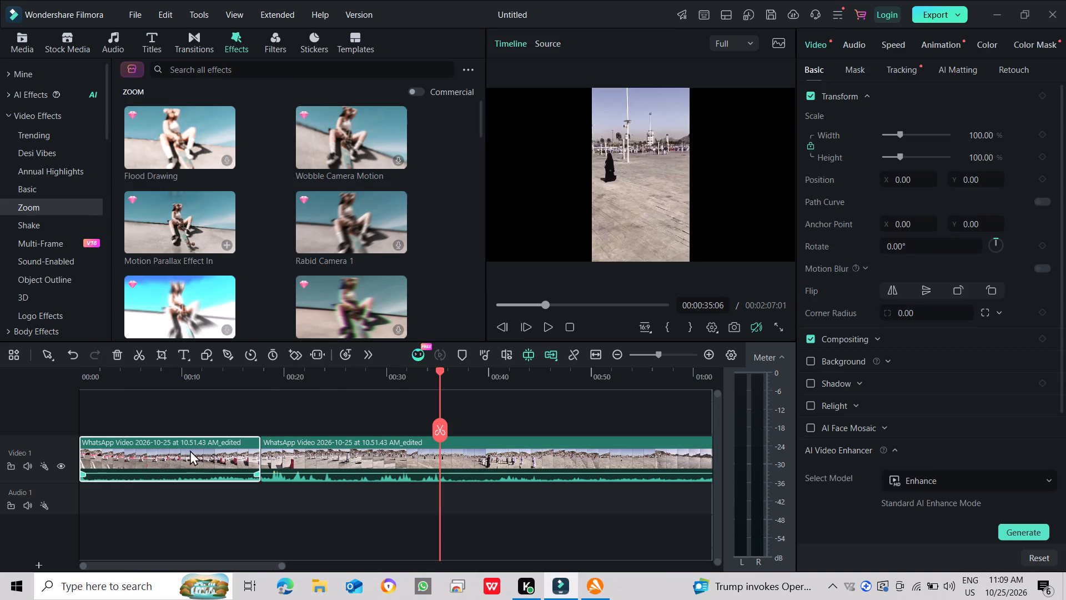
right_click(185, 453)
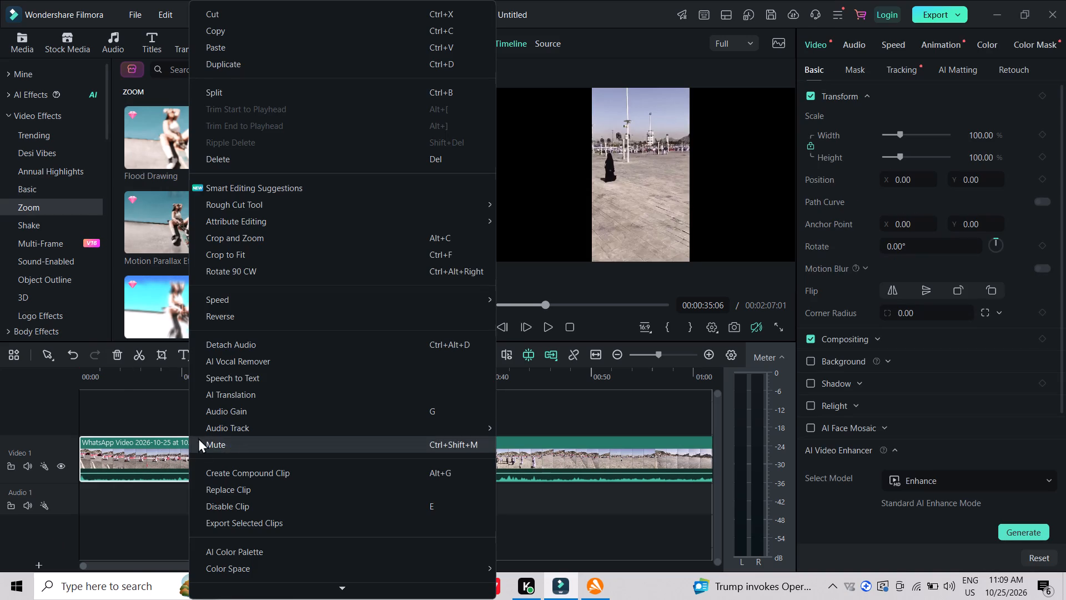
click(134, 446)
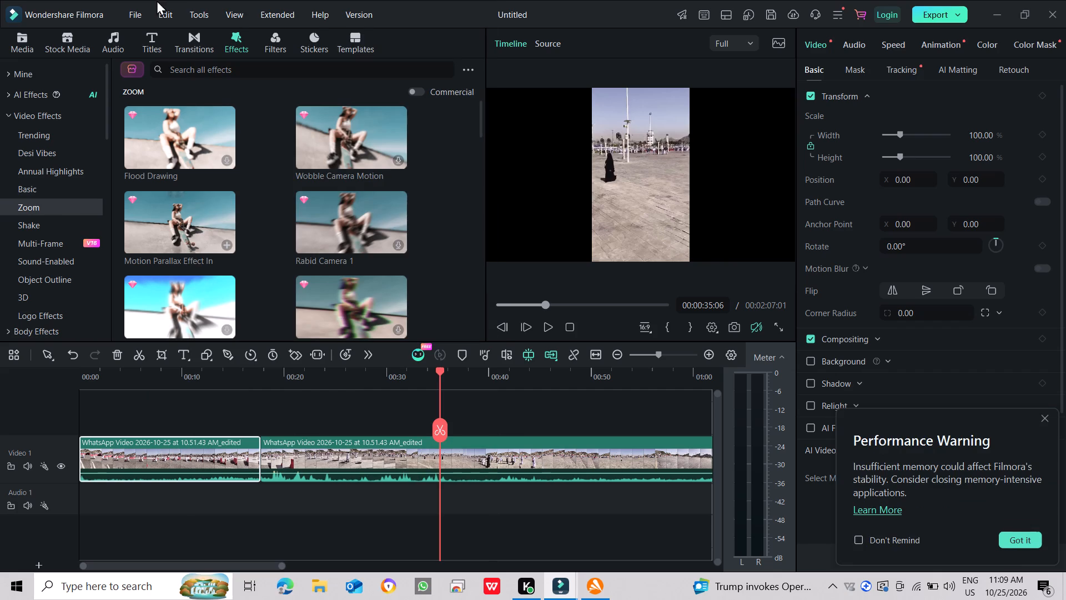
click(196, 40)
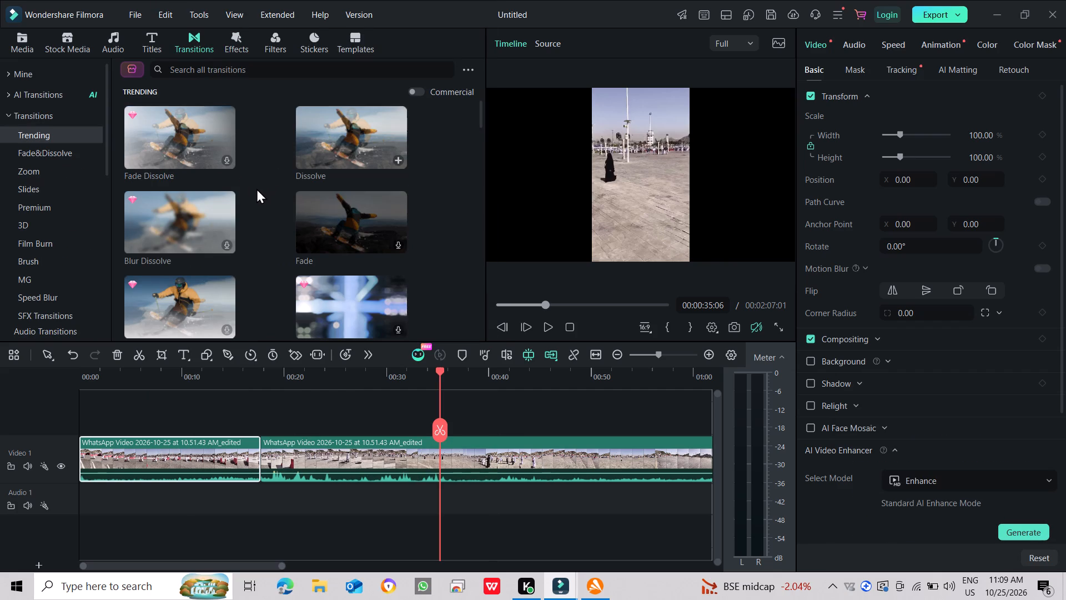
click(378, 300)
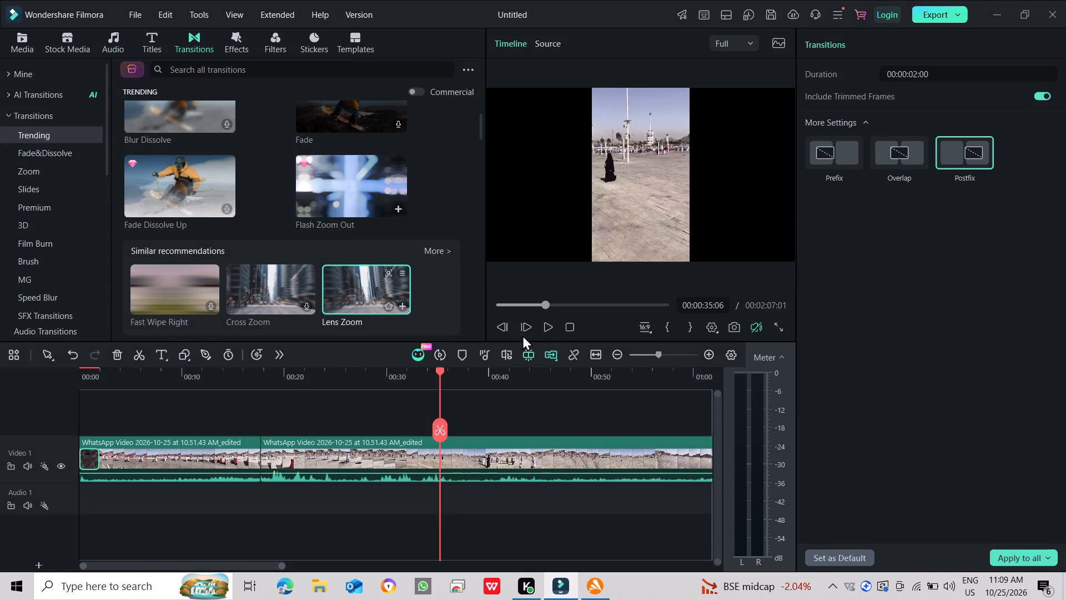
Play the timeline from the beginning to check the Lens Zoom transition.
drag(545, 307, 504, 317)
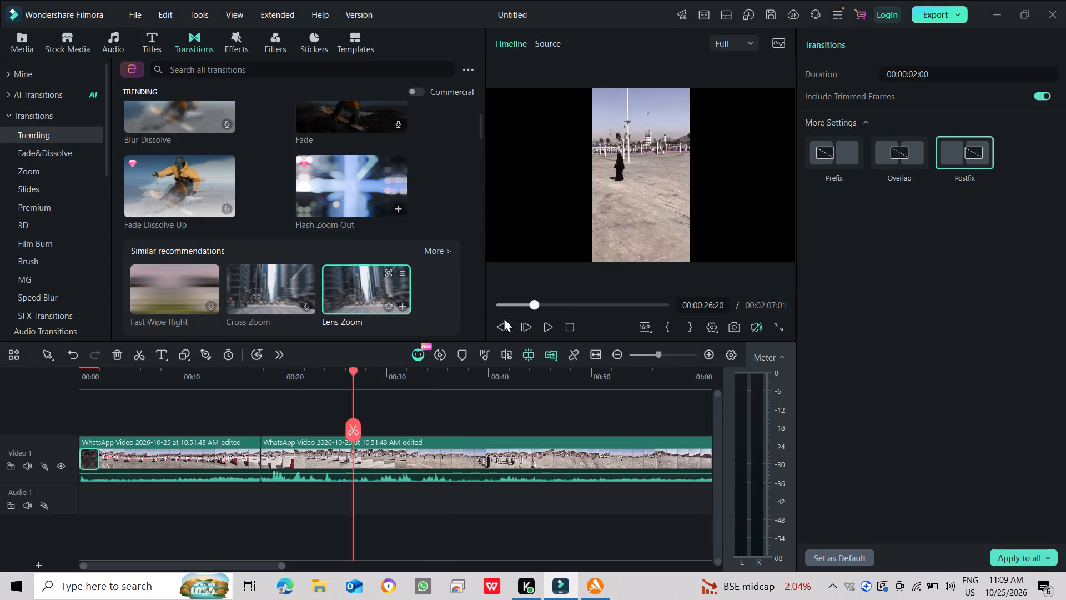
drag(504, 317, 450, 322)
click(546, 327)
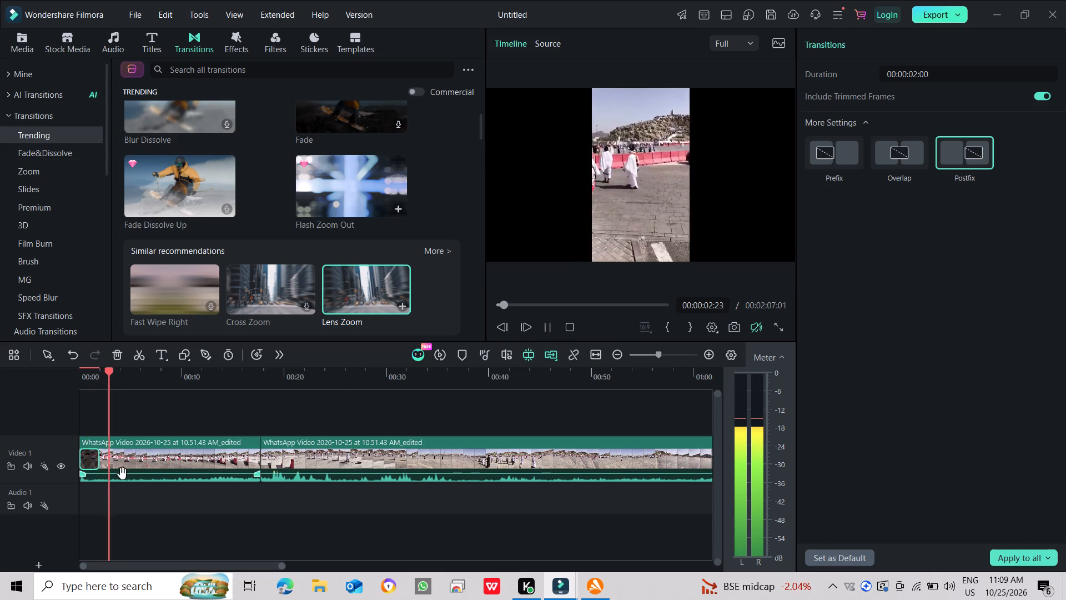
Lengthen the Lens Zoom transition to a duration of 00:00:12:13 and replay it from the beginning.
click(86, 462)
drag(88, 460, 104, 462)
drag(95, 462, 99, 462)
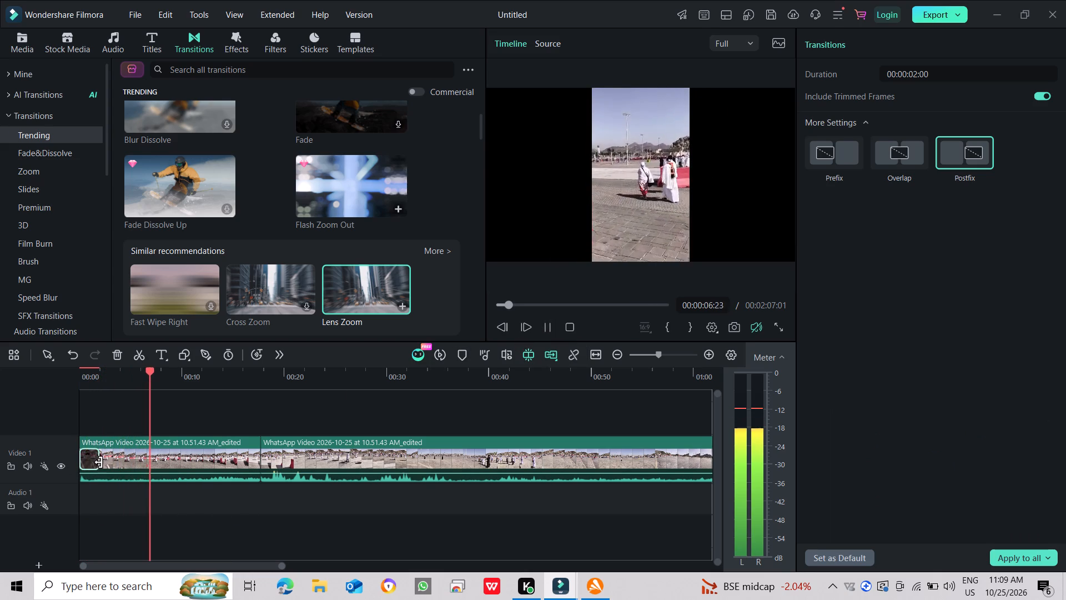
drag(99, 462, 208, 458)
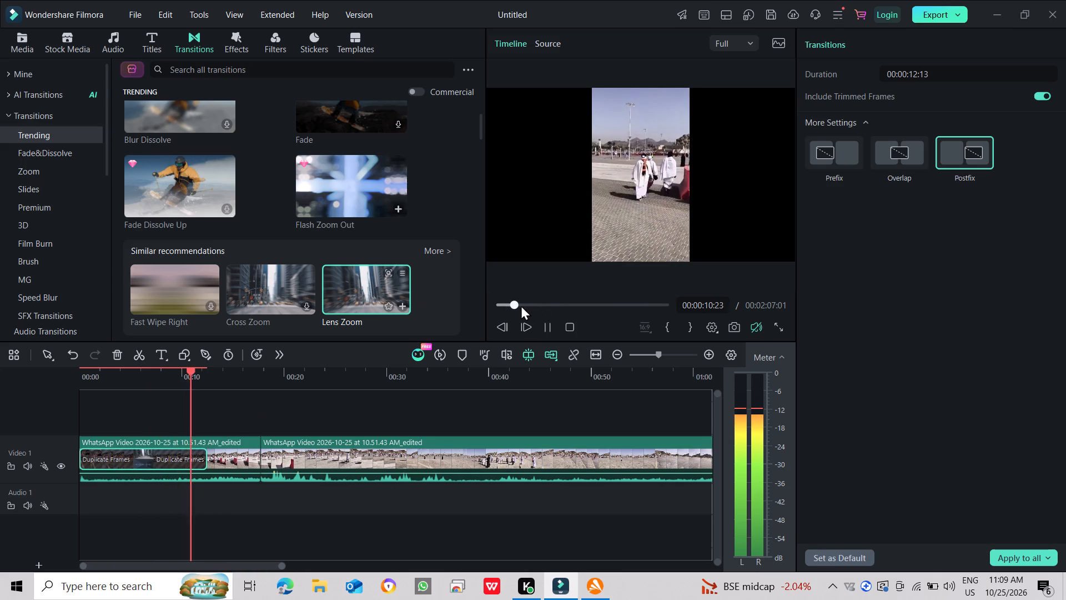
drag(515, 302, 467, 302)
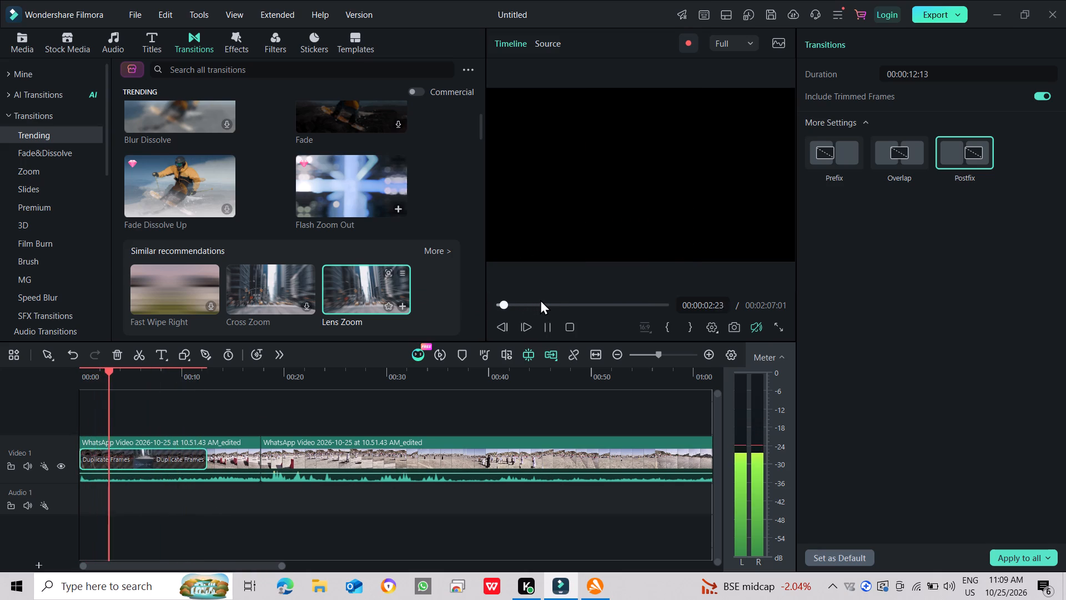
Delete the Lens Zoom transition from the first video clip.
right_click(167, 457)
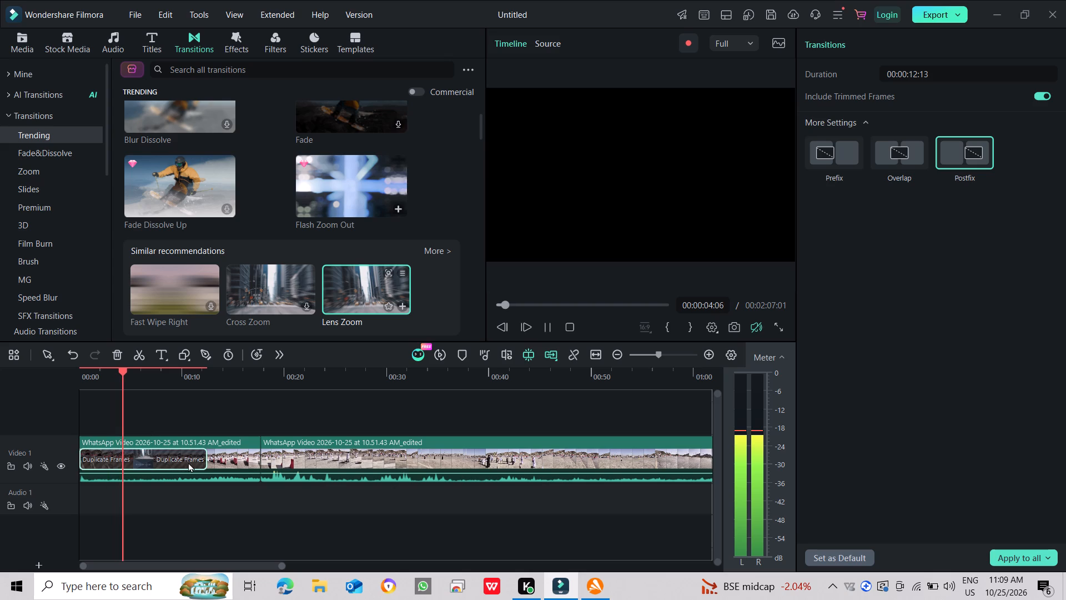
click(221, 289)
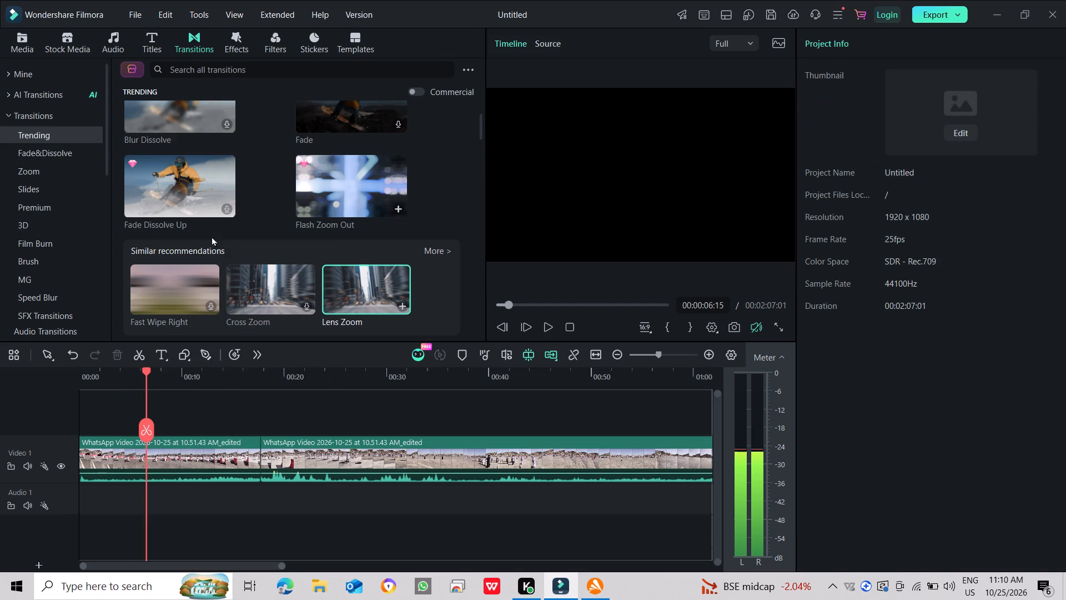
Apply the Wobble Camera Motion zoom effect to the first video clip and play it back.
click(239, 37)
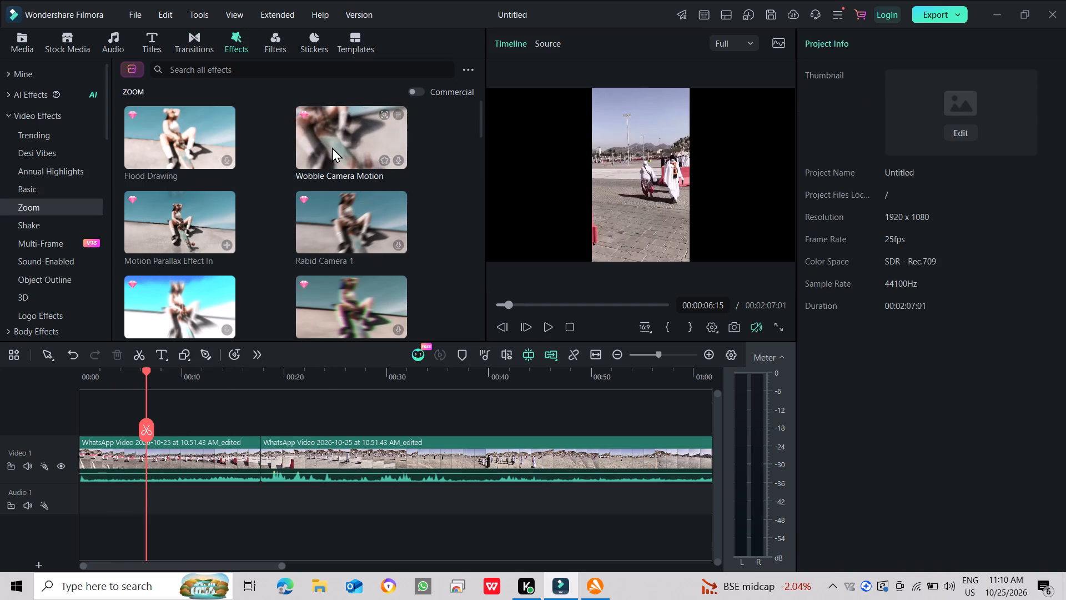
drag(332, 147, 142, 452)
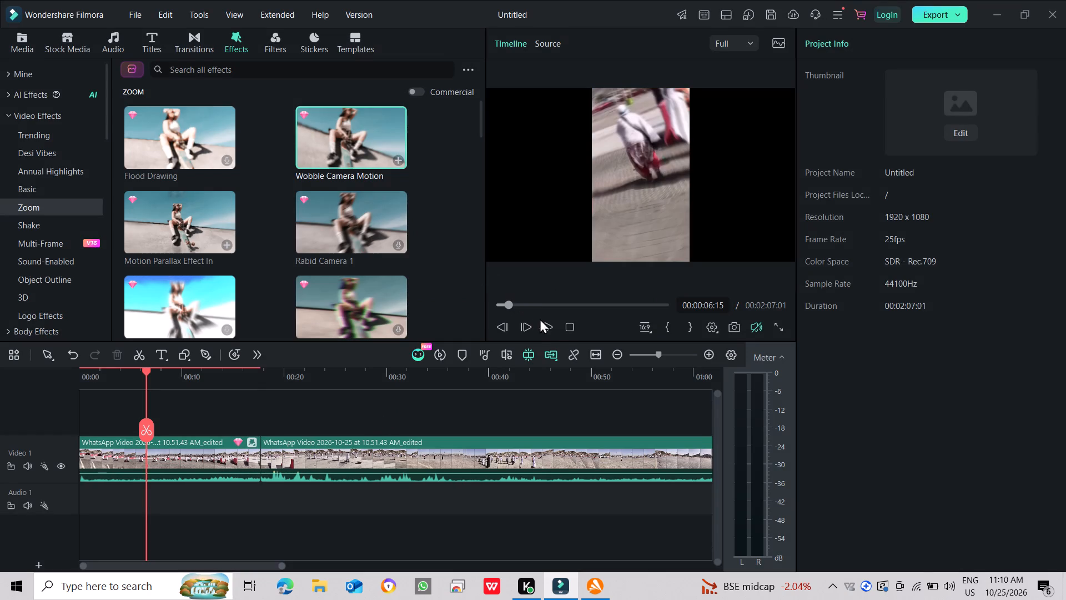
click(552, 328)
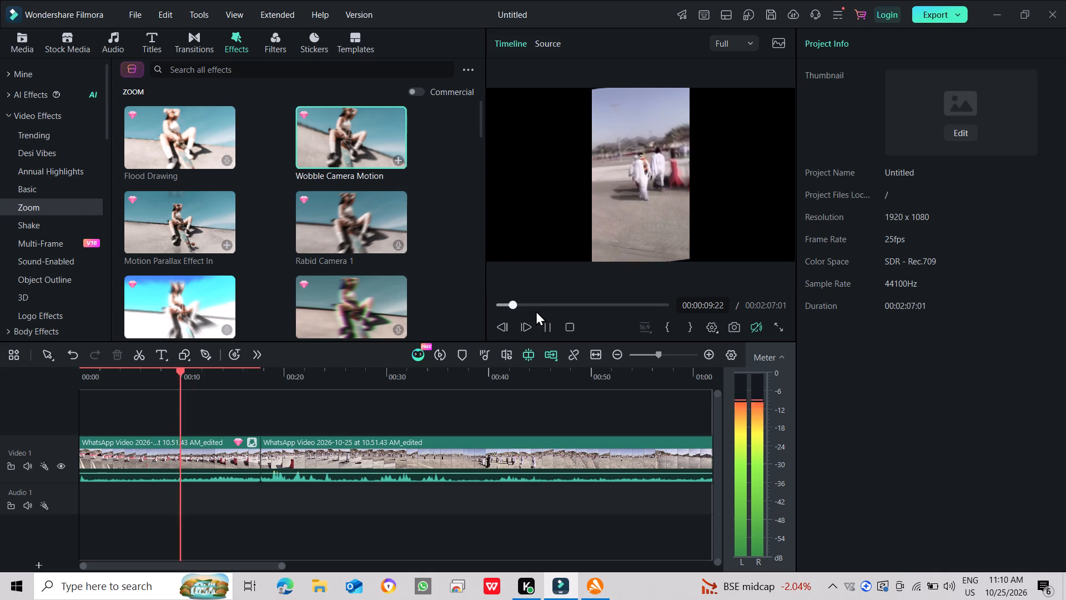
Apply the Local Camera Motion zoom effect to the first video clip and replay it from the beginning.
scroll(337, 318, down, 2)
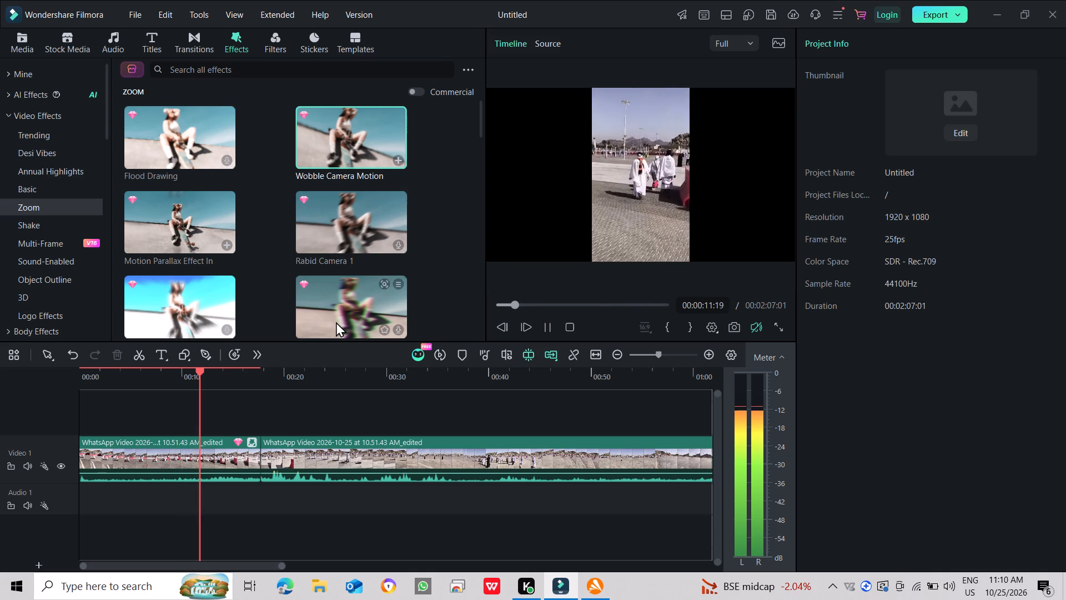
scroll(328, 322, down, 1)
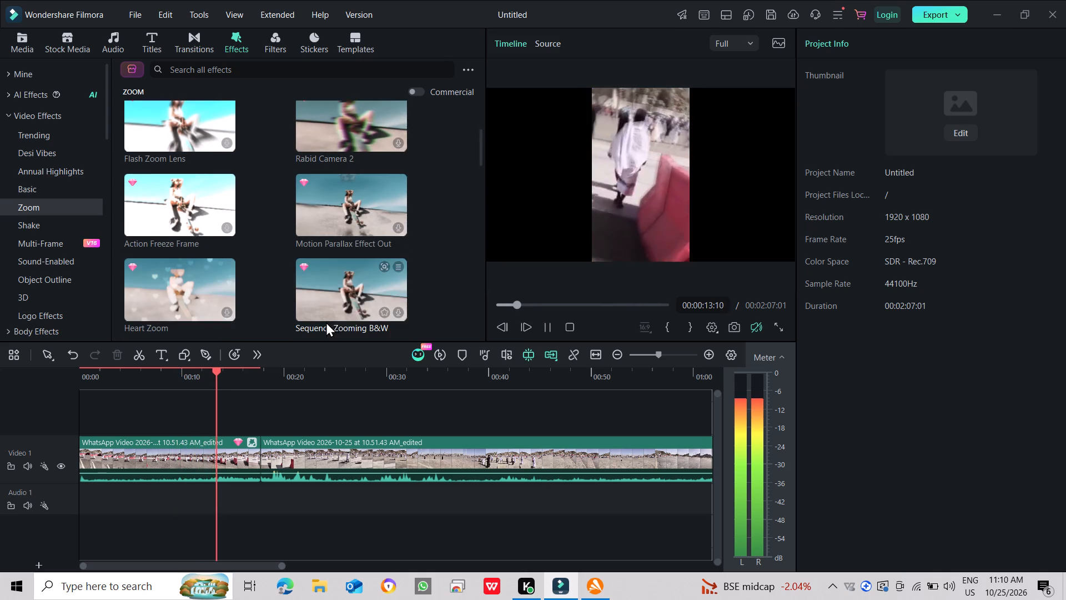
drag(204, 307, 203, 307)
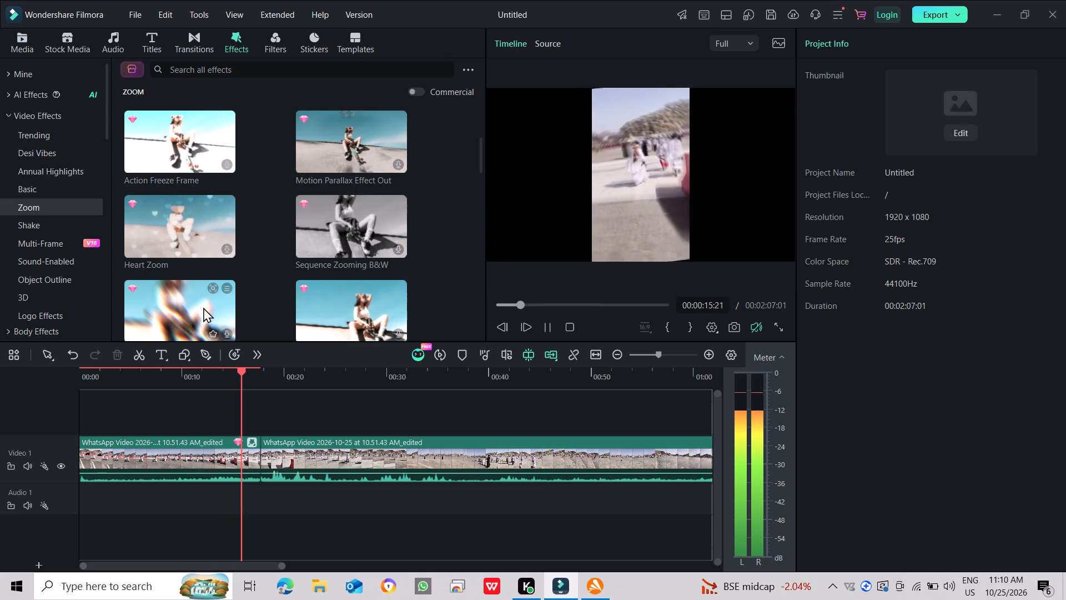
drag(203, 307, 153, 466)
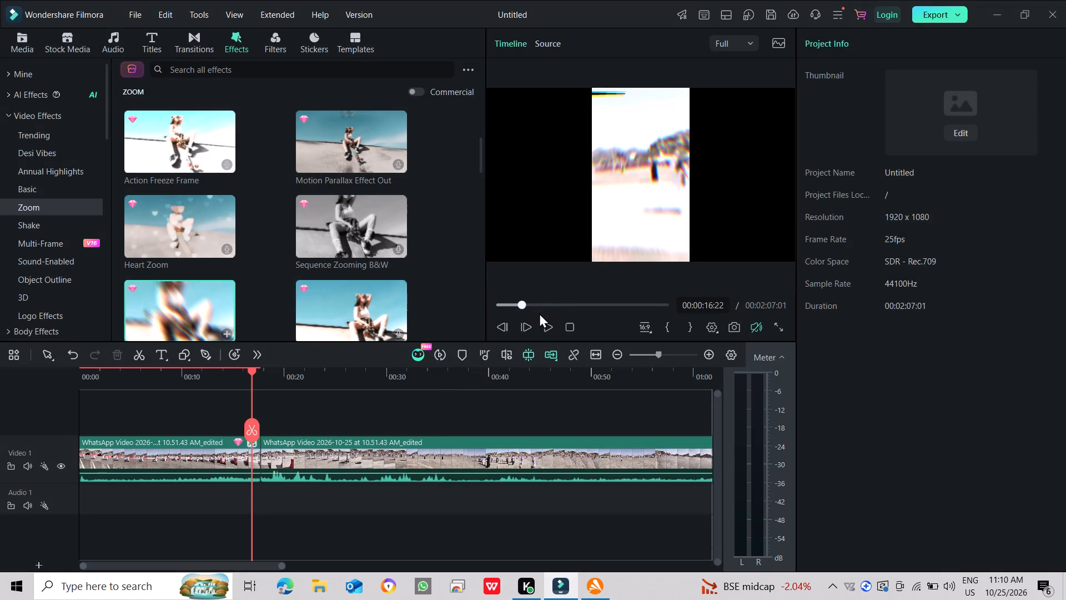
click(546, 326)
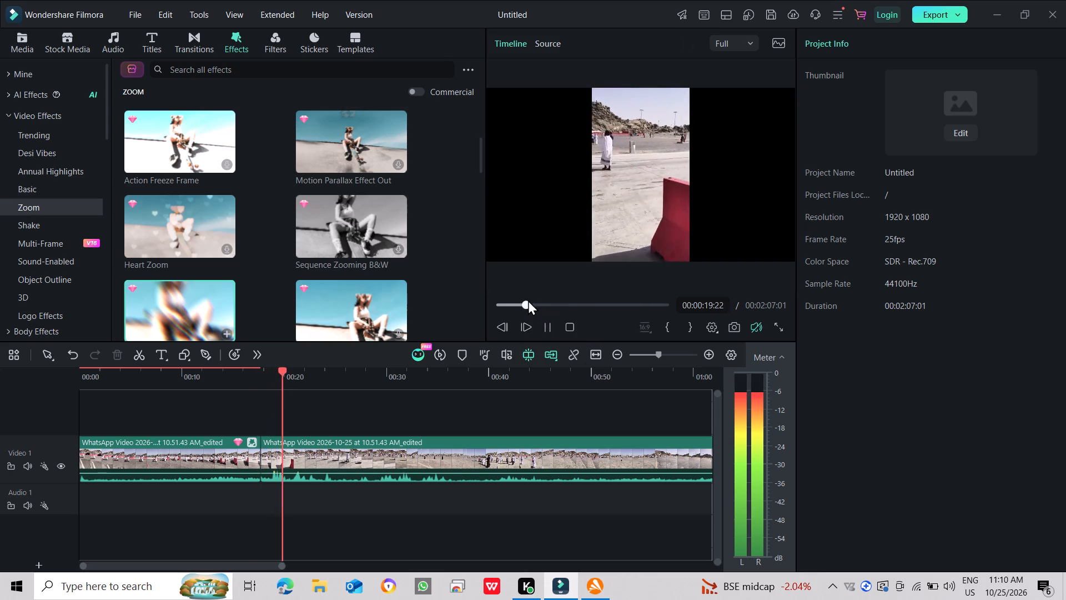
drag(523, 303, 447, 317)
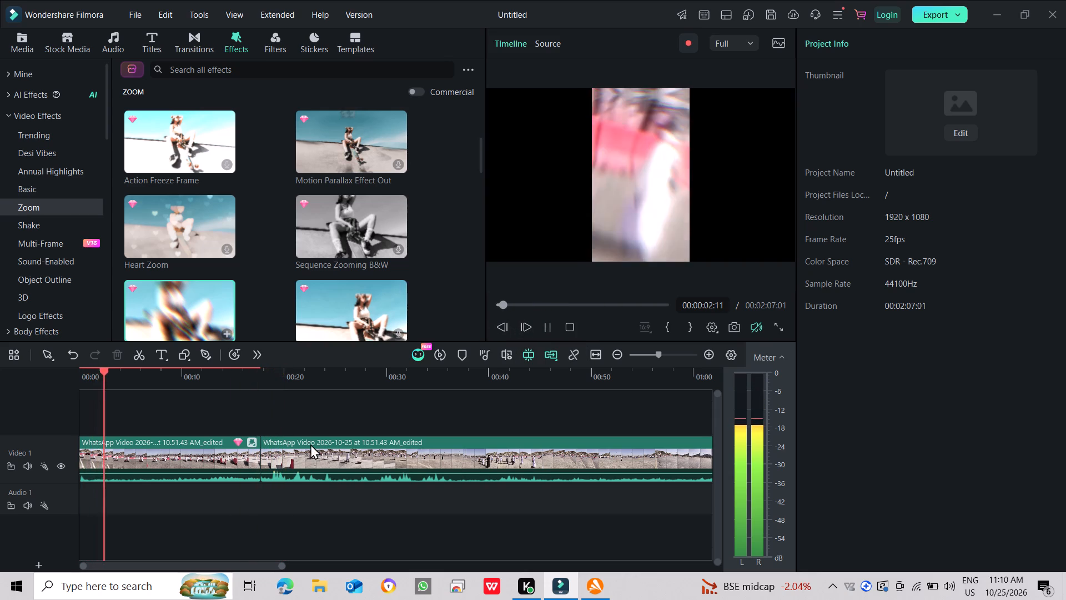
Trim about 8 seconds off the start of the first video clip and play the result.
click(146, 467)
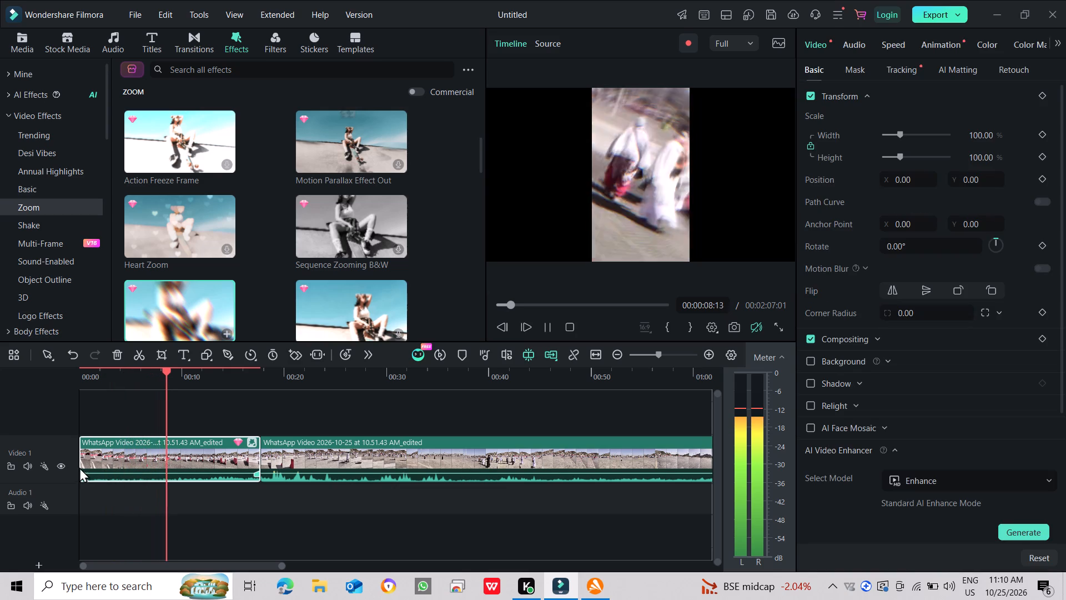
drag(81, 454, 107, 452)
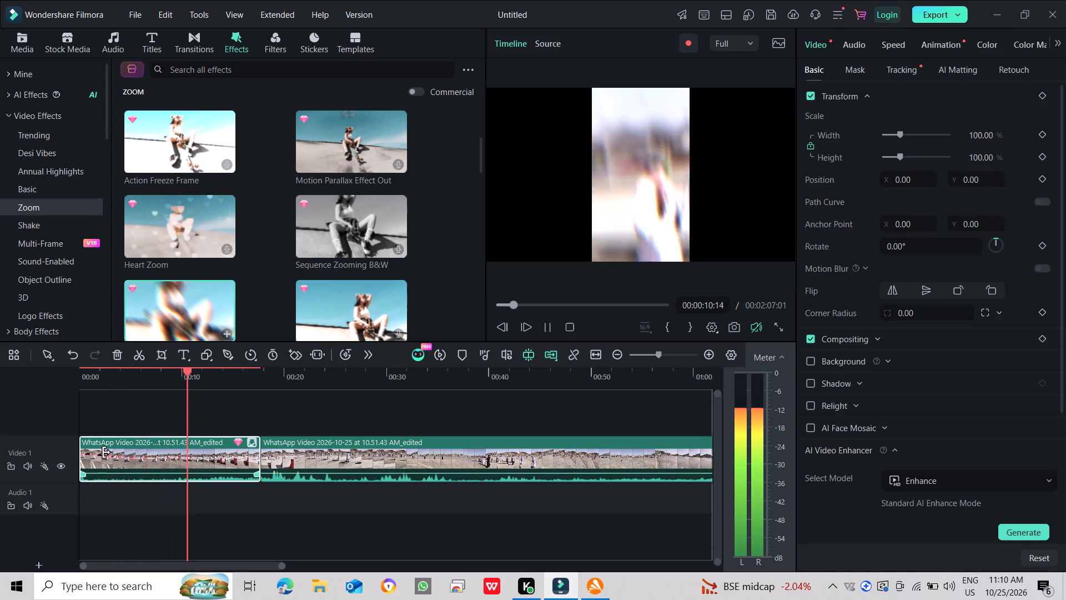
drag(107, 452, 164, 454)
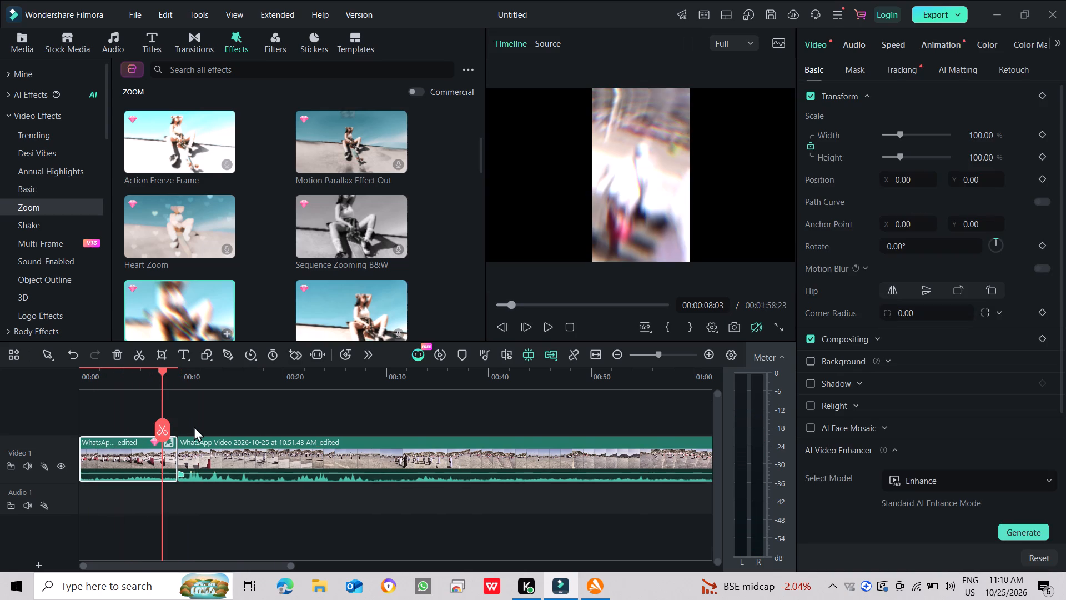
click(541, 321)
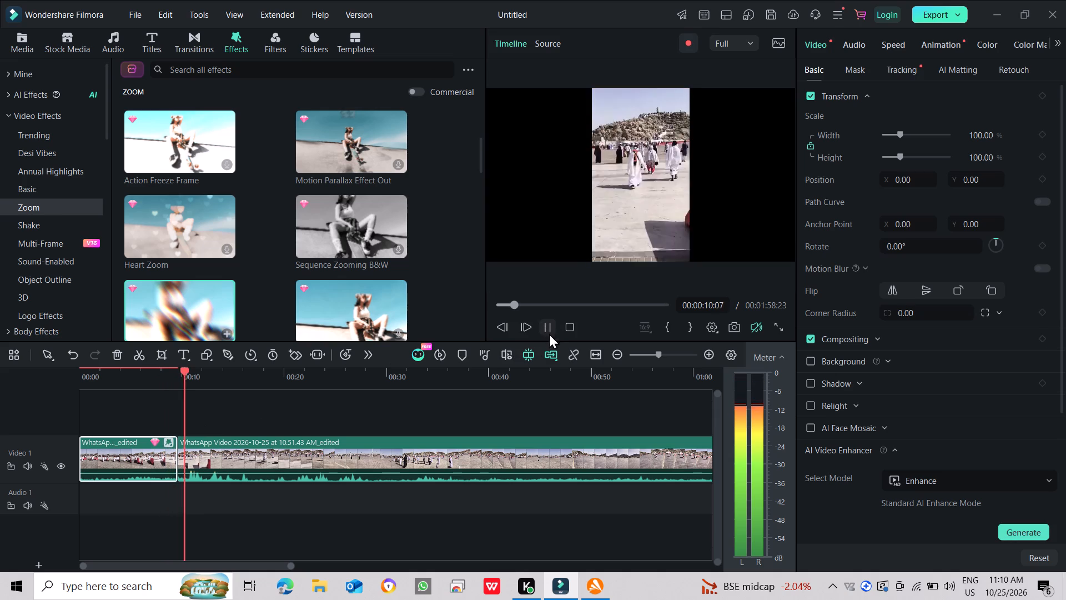
Delete the shortened first video clip from the Video 1 track.
right_click(168, 453)
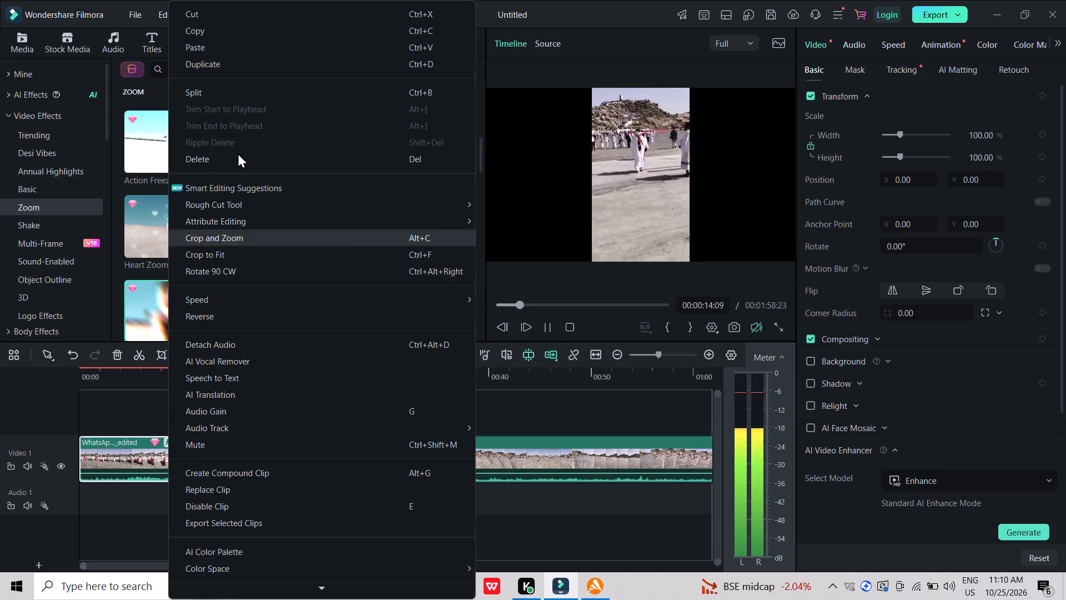
click(239, 153)
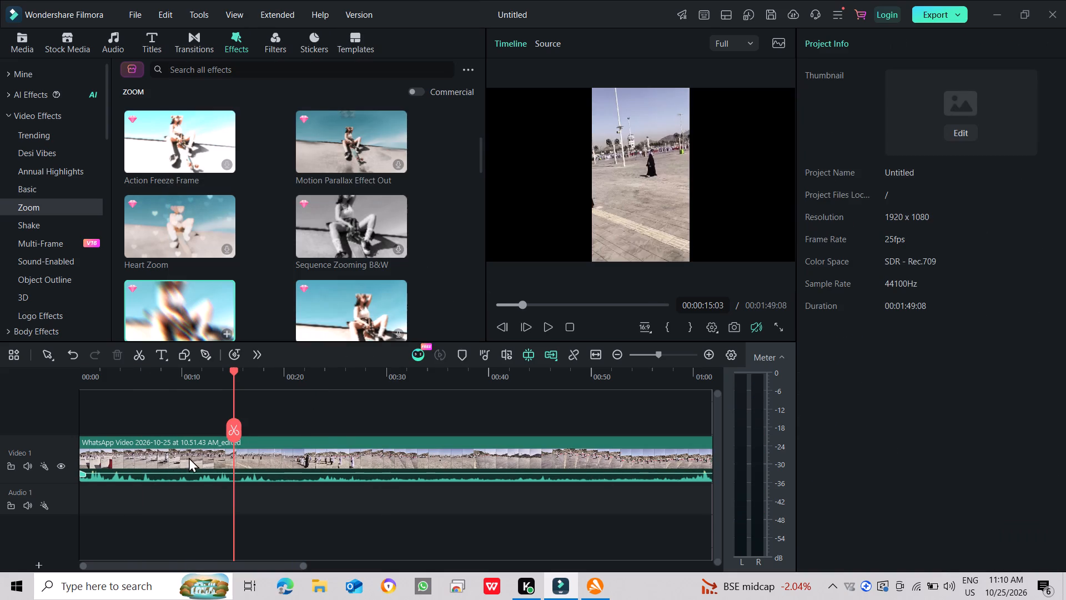
Apply the Wobble Camera Motion zoom effect twice to the remaining WhatsApp video clip and play it back.
drag(189, 457, 76, 475)
click(115, 457)
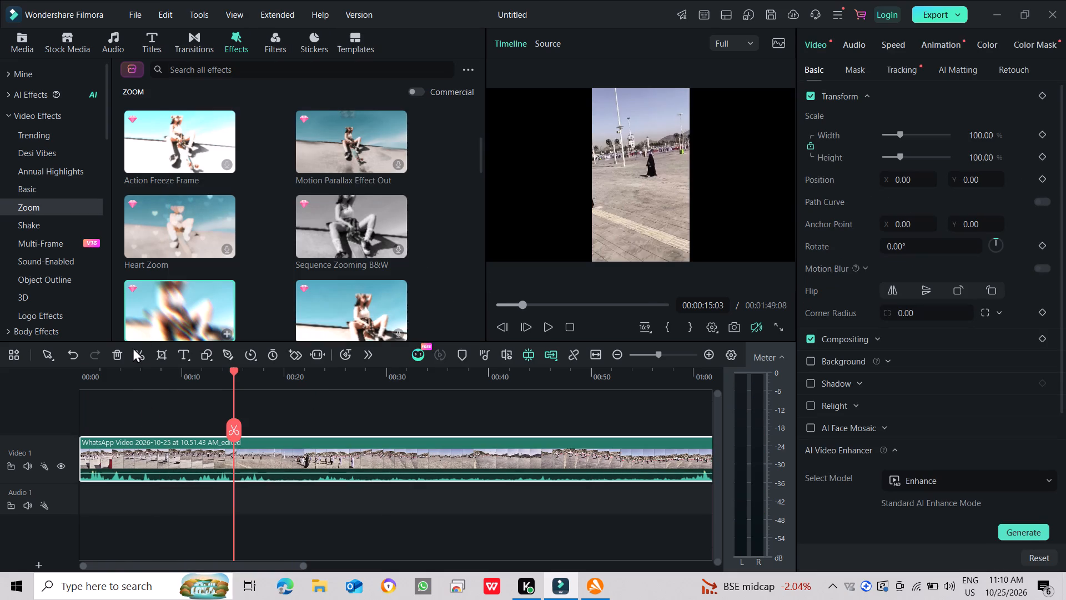
scroll(189, 292, down, 1)
scroll(325, 229, up, 1)
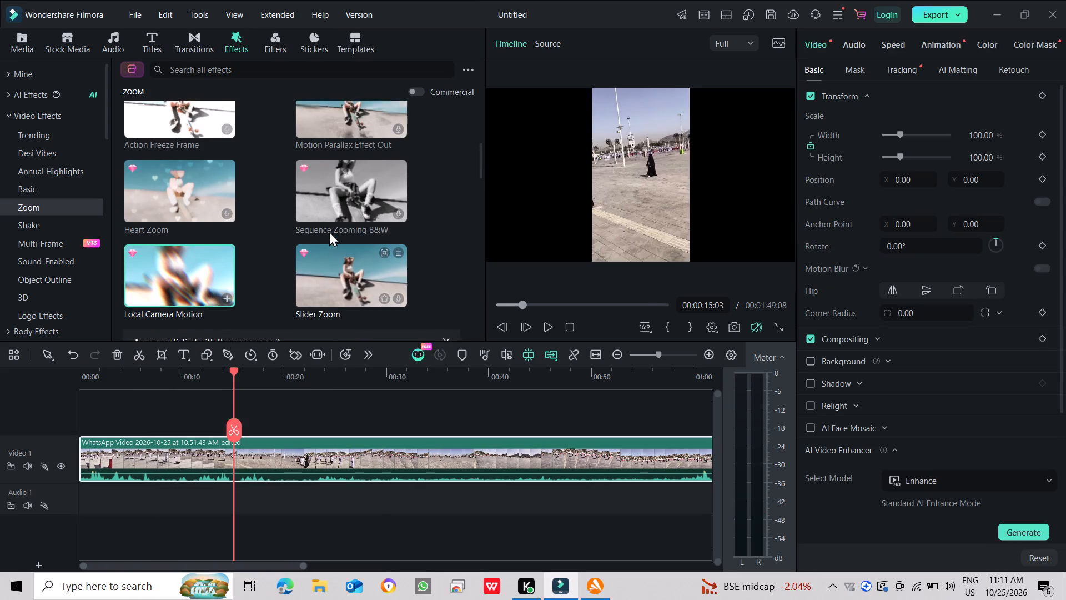
scroll(313, 240, up, 4)
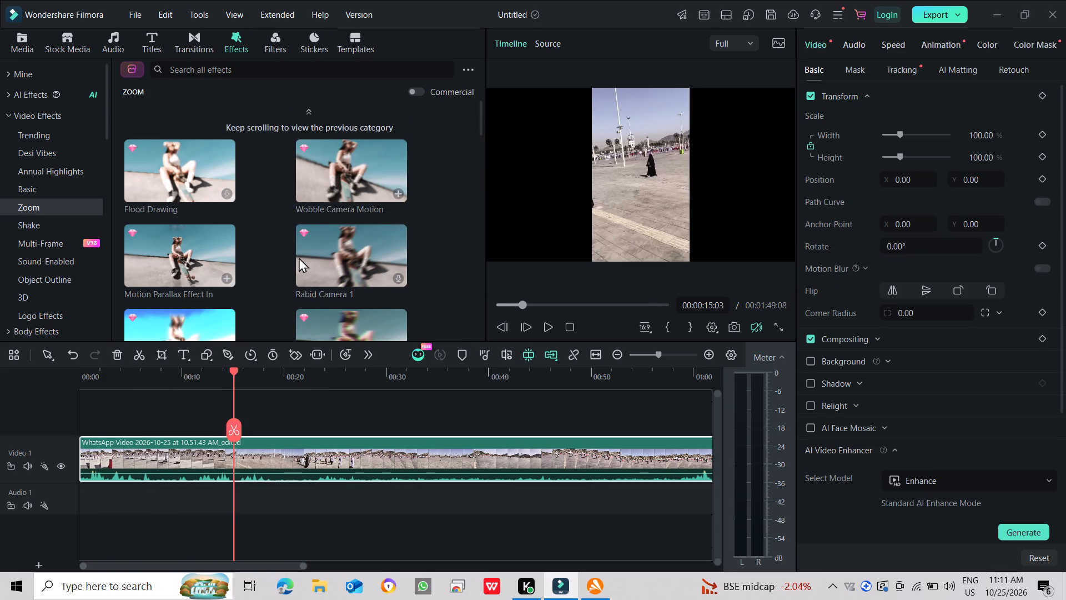
drag(318, 178, 146, 449)
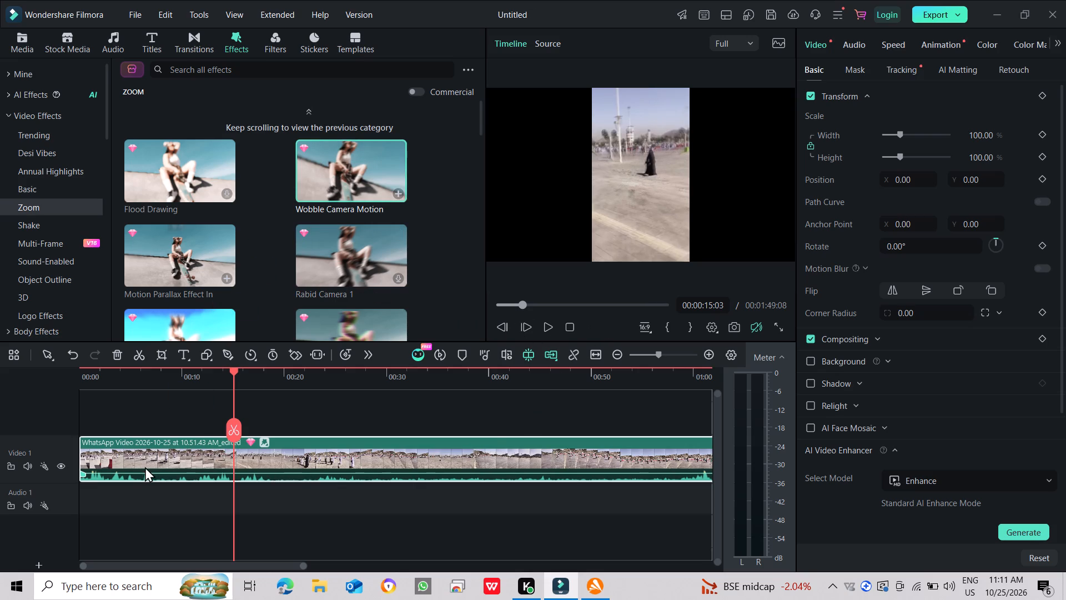
drag(336, 166, 162, 460)
right_click(187, 446)
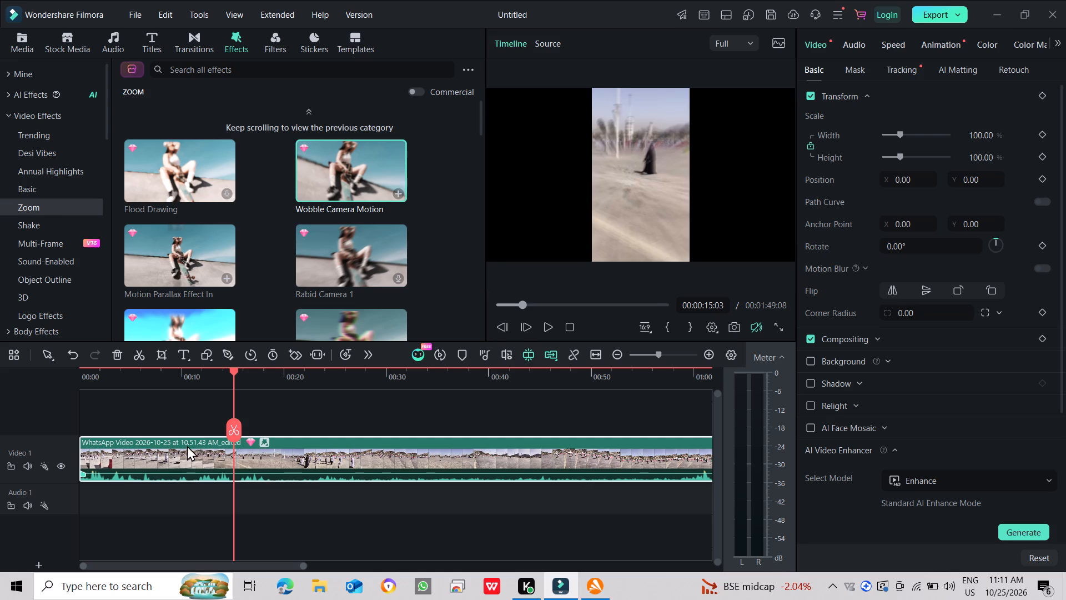
click(141, 467)
click(548, 321)
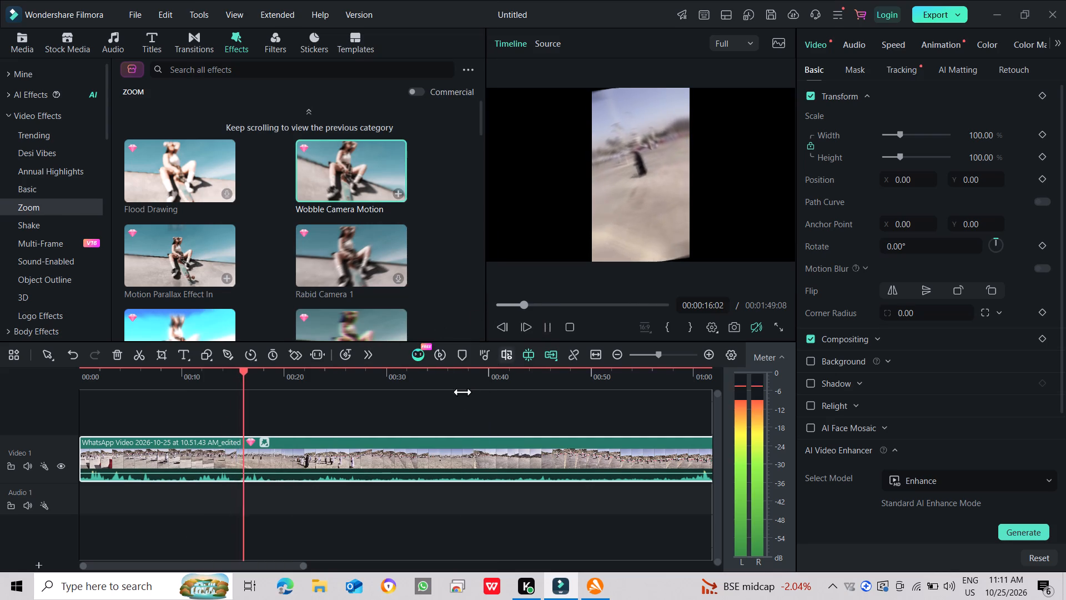
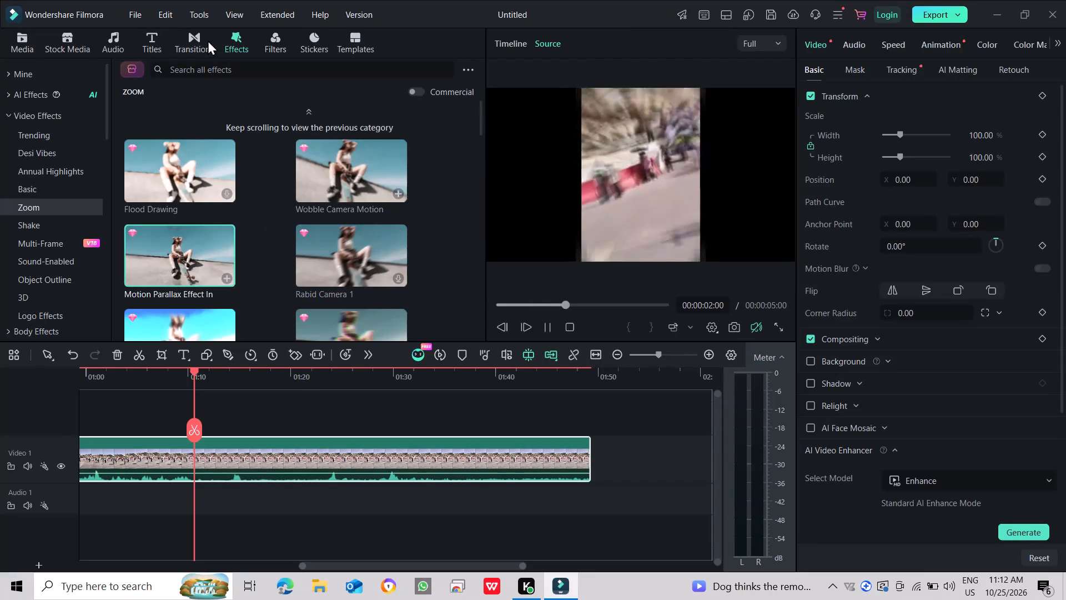
Apply the Depth Clarity filter from the Basic filters to the WhatsApp video clip and play it back from the start.
click(270, 37)
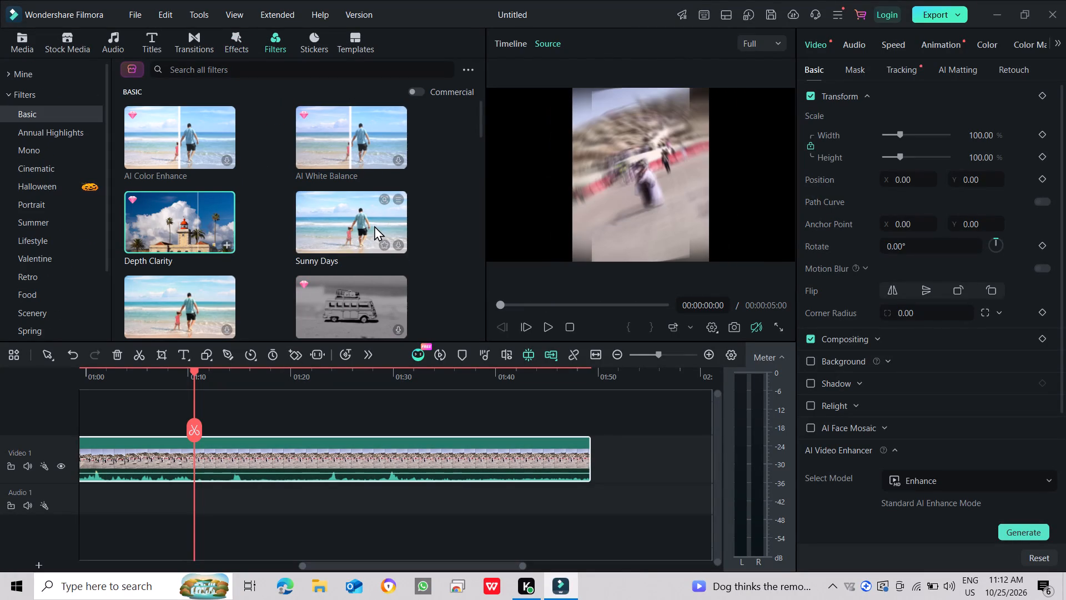
click(205, 215)
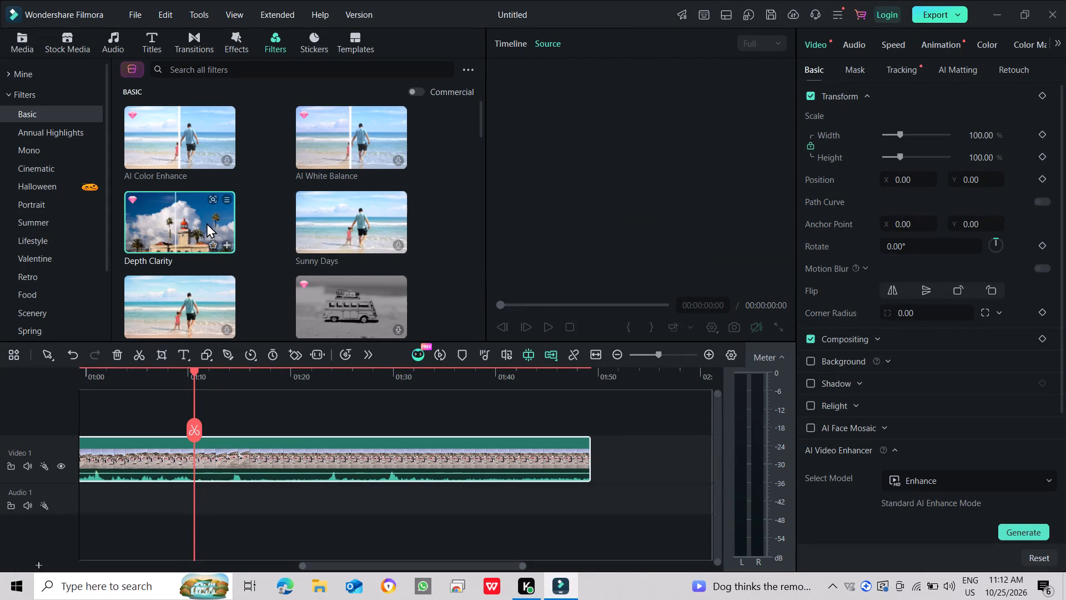
drag(193, 238, 157, 473)
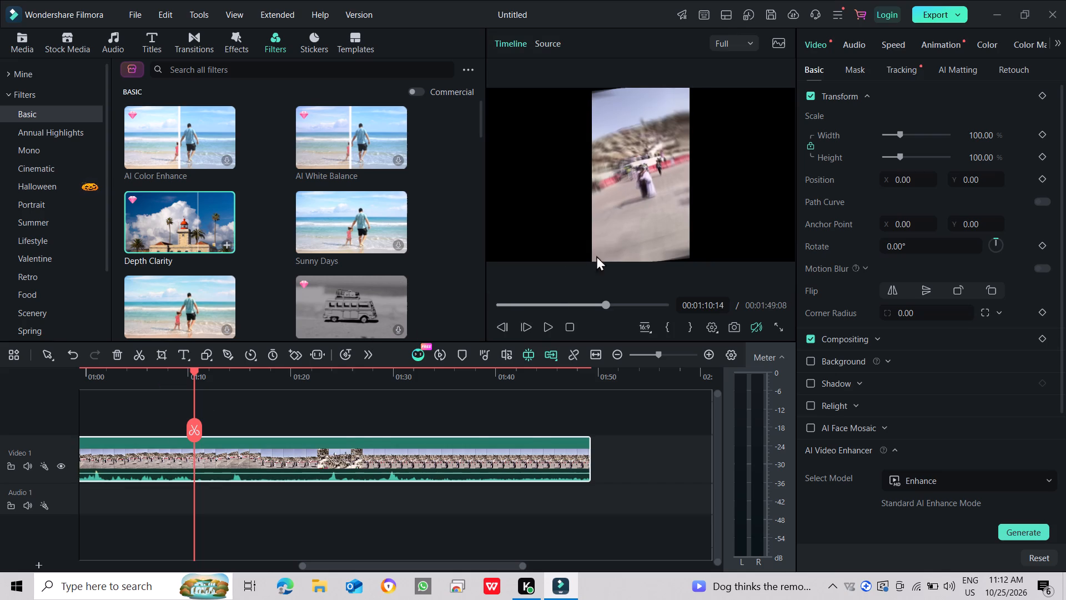
click(549, 321)
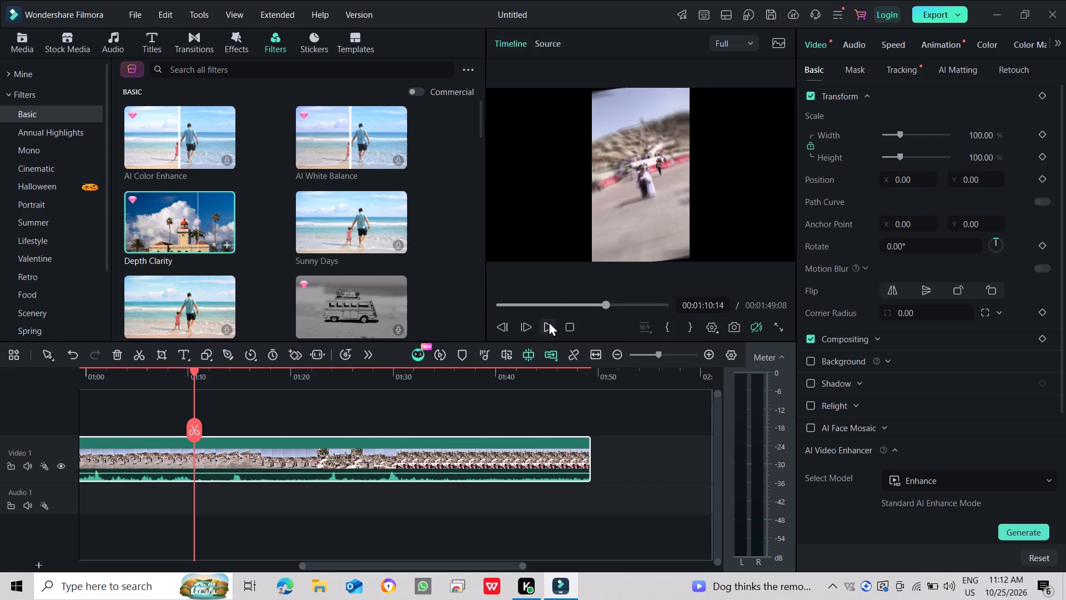
drag(600, 308, 516, 320)
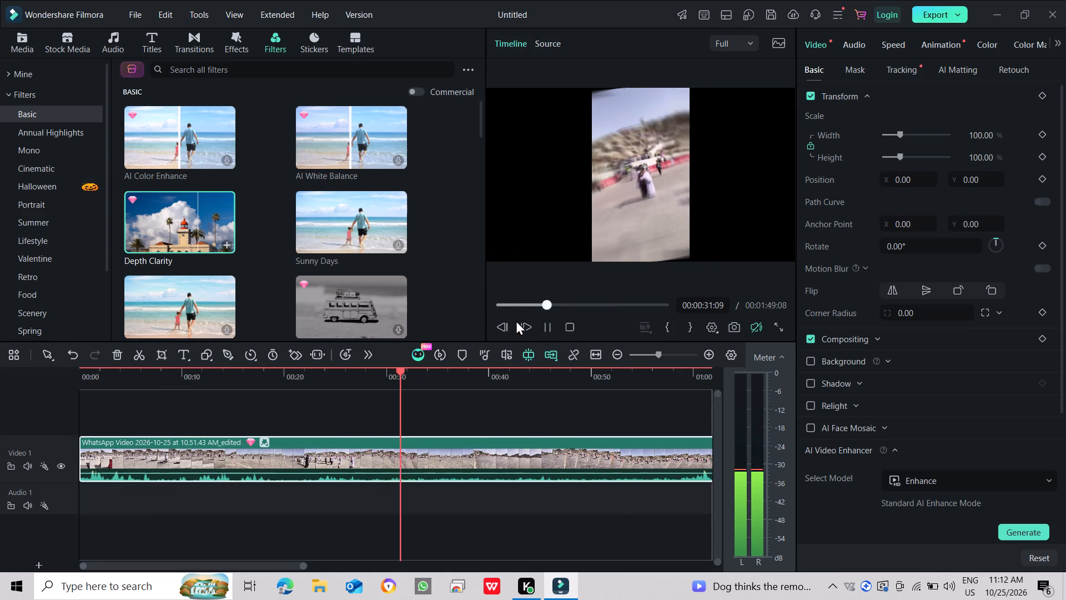
drag(516, 320, 456, 321)
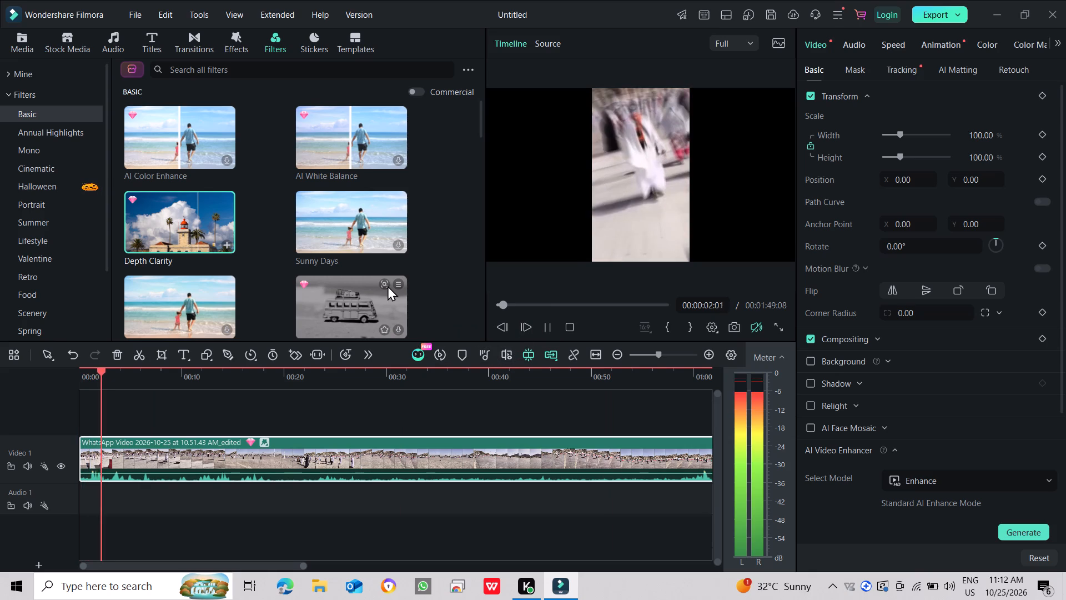
Apply the B&W Style filter to the WhatsApp video clip and play the result.
drag(357, 309, 238, 469)
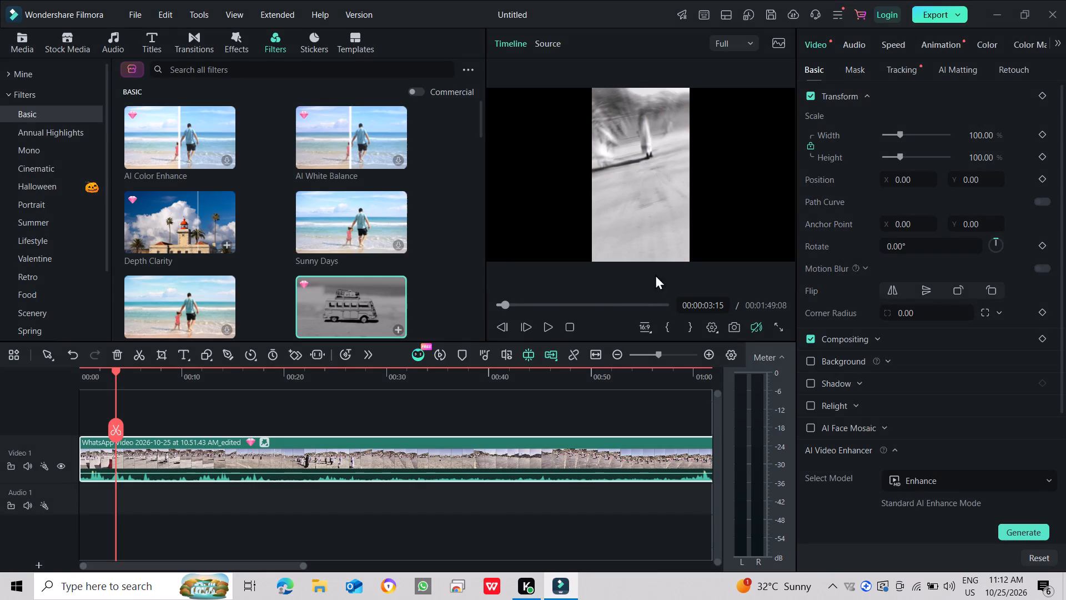
click(555, 322)
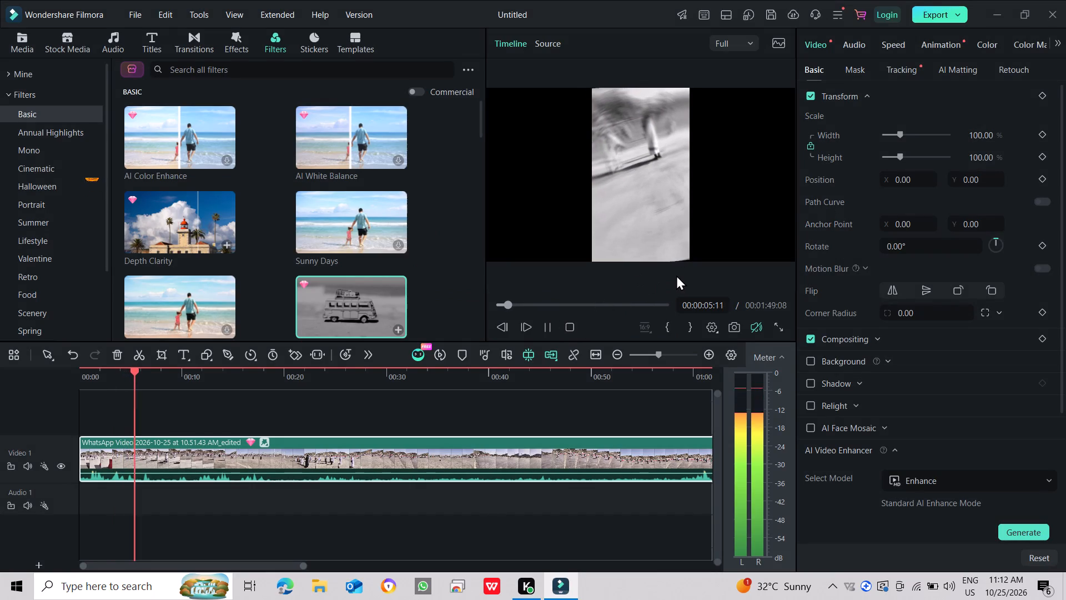
click(747, 329)
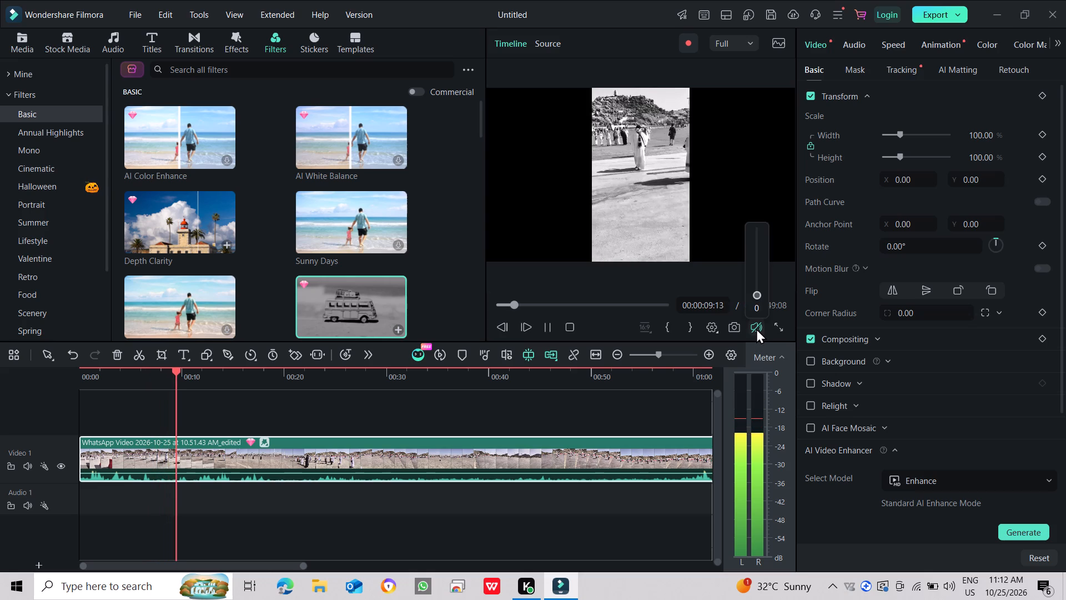
click(756, 328)
click(756, 328)
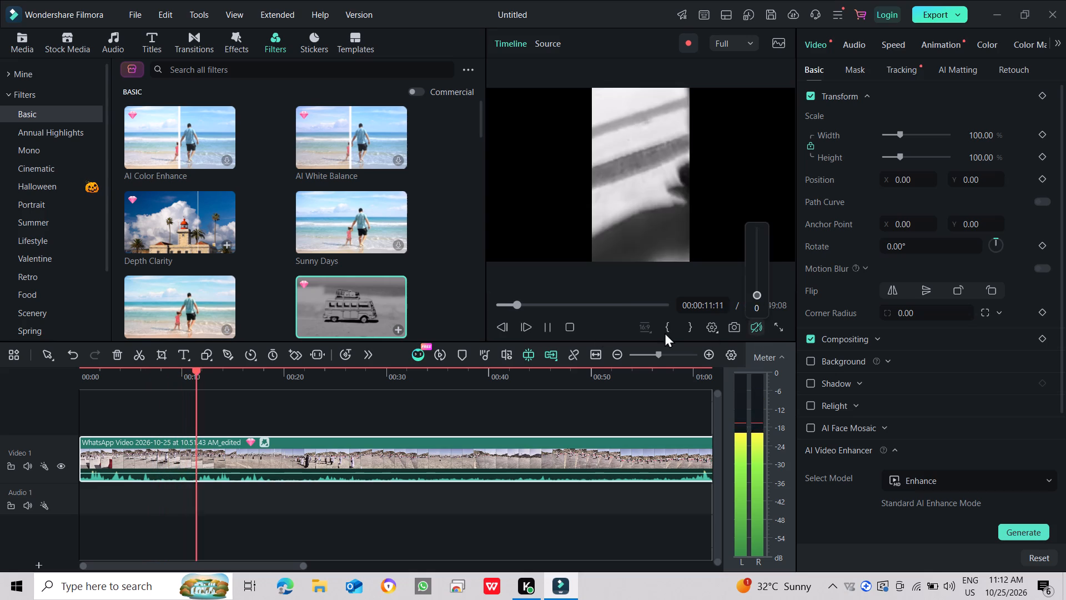
Apply the Bright Contrast filter to the WhatsApp video clip and play the result.
scroll(217, 299, down, 2)
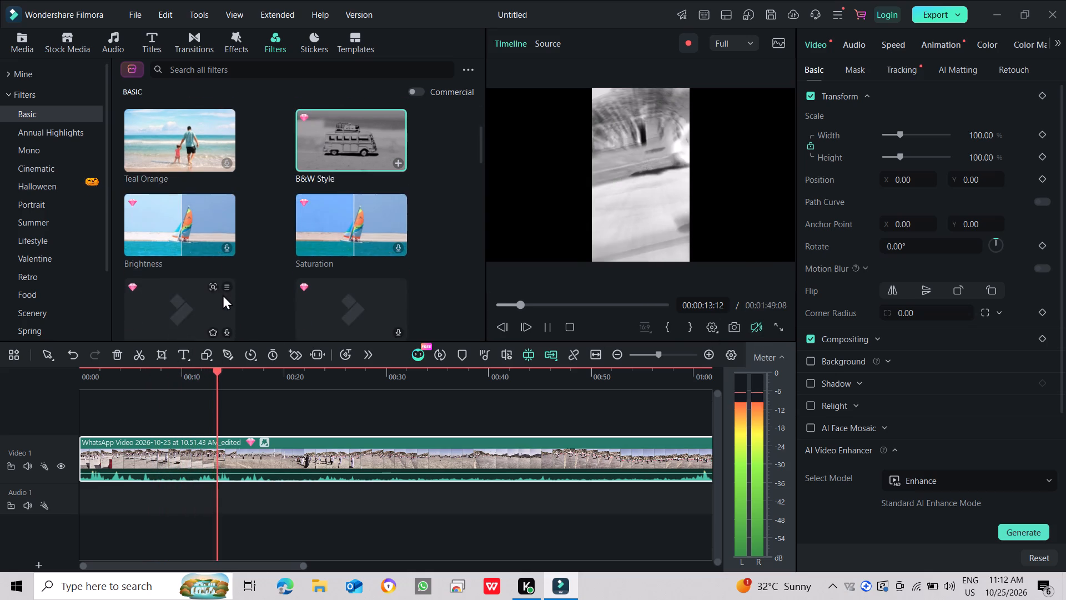
scroll(223, 297, down, 1)
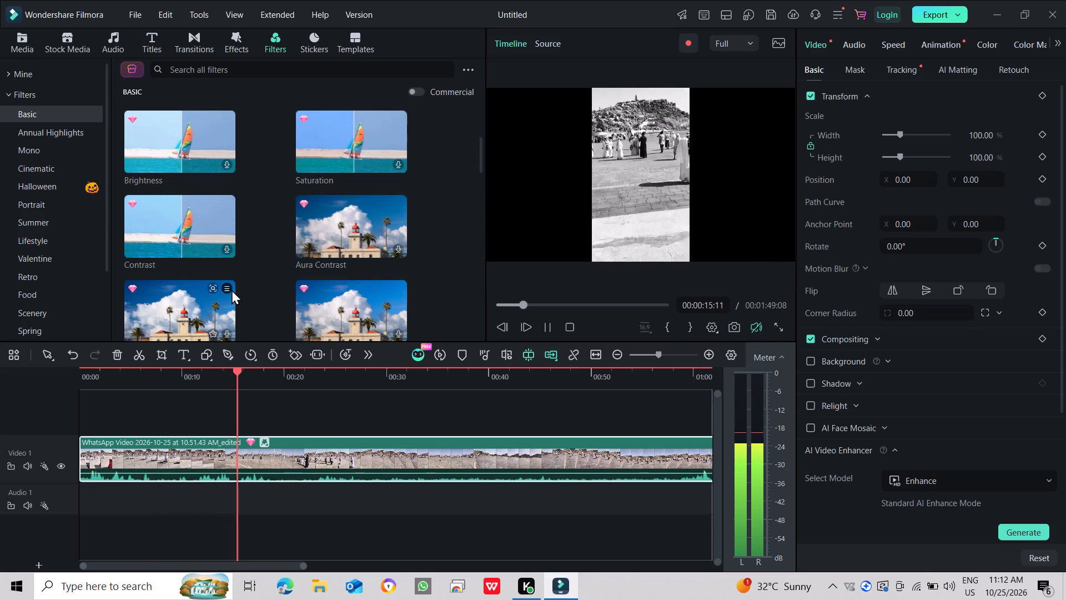
scroll(196, 216, down, 1)
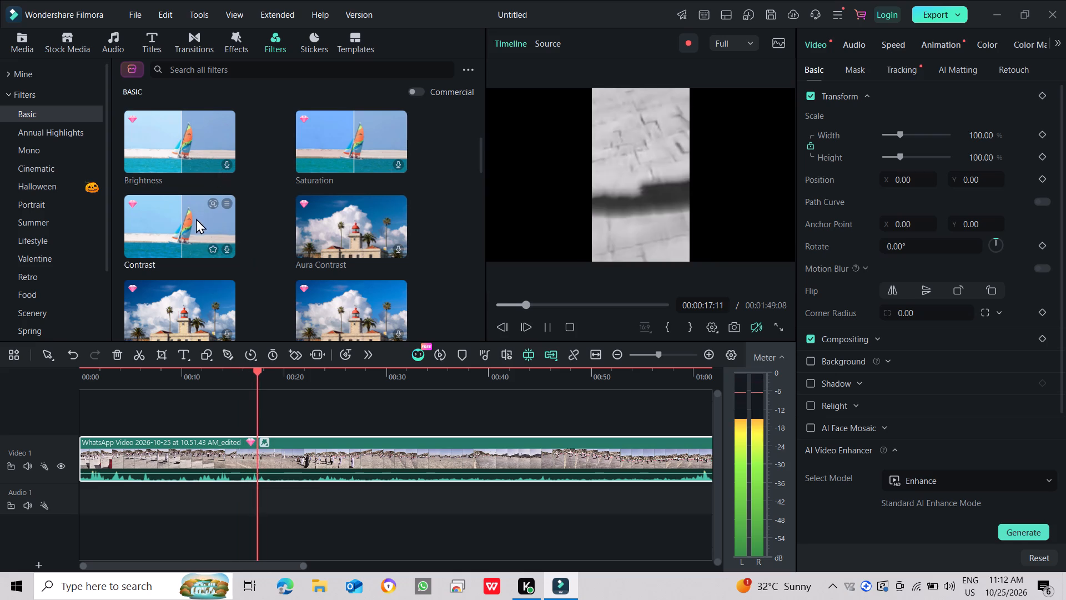
drag(205, 231, 220, 376)
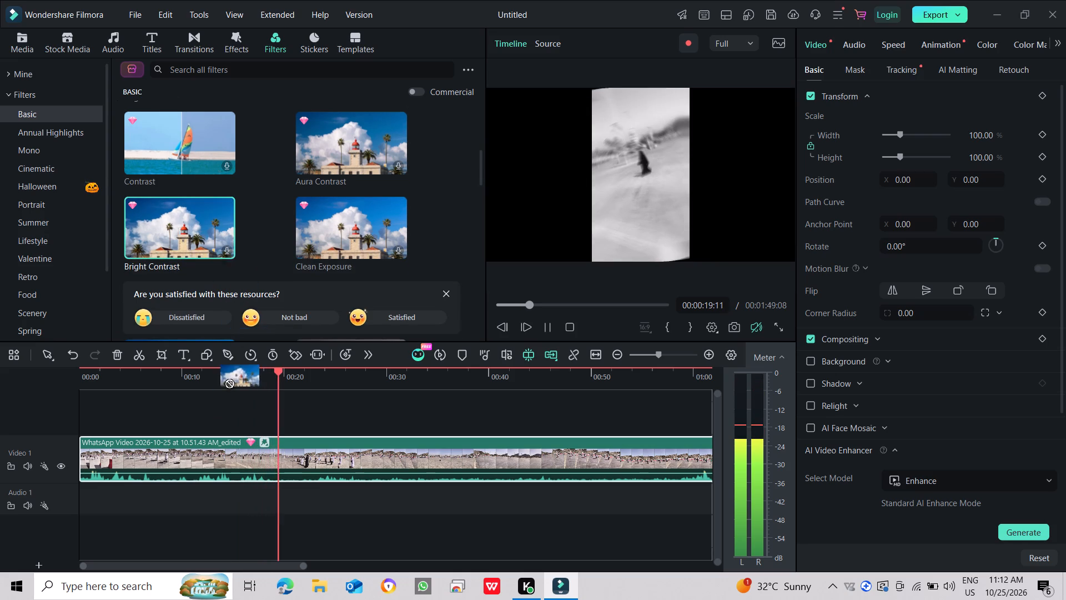
drag(220, 376, 199, 459)
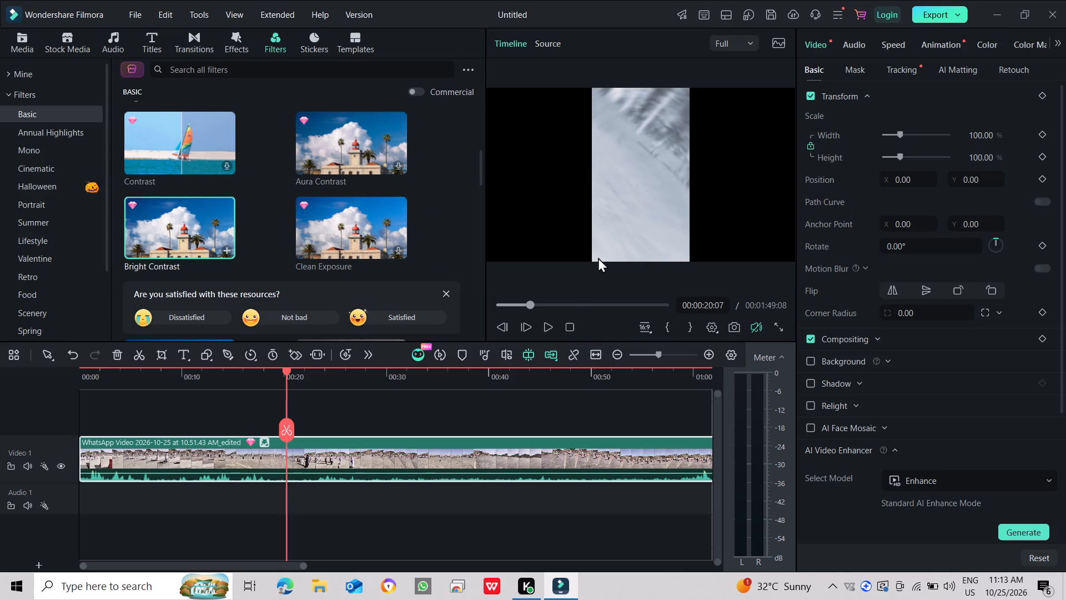
click(551, 332)
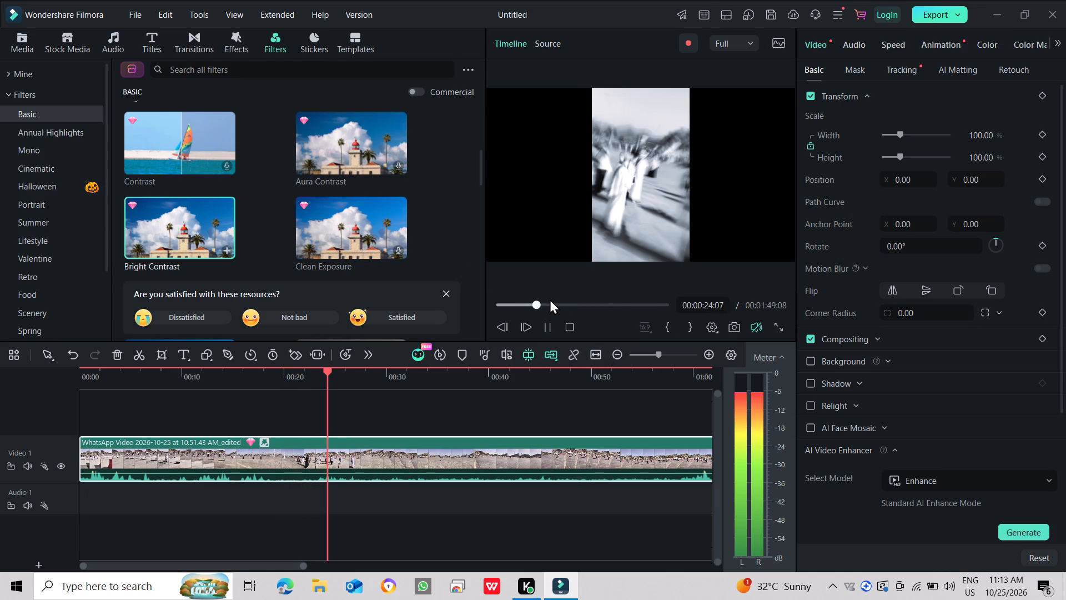
Apply the Depth Saturation filter to the WhatsApp video clip and review the result from the beginning of the timeline.
scroll(350, 237, up, 2)
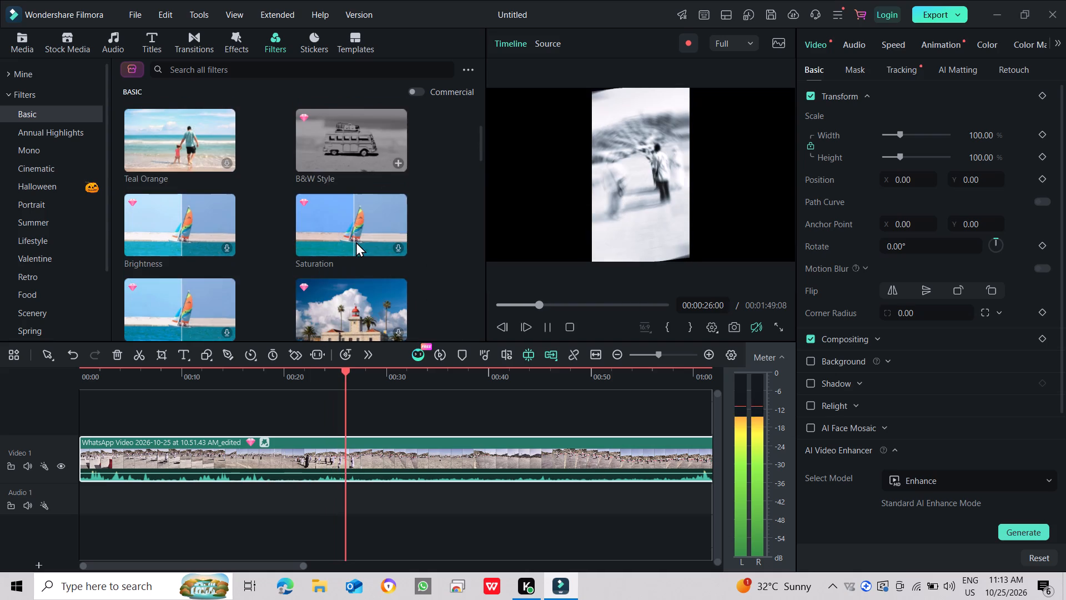
scroll(357, 243, down, 2)
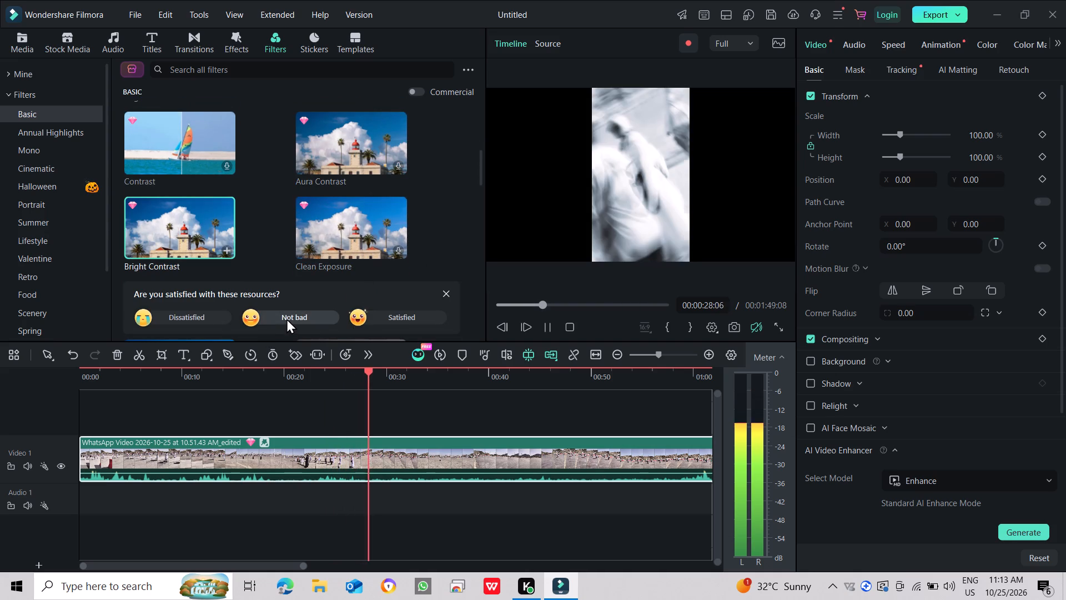
click(449, 288)
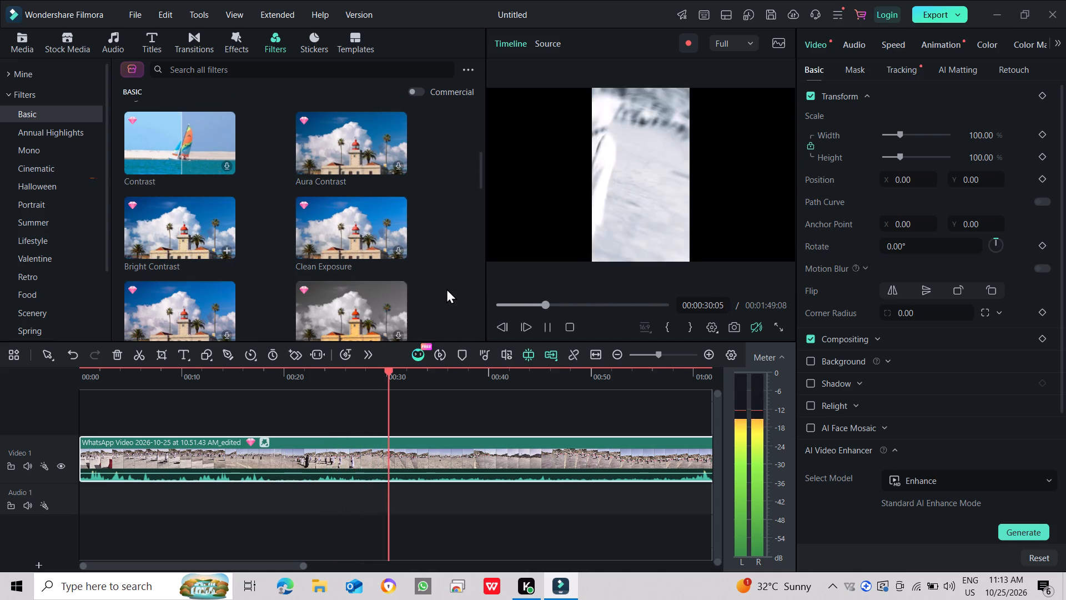
scroll(386, 274, down, 1)
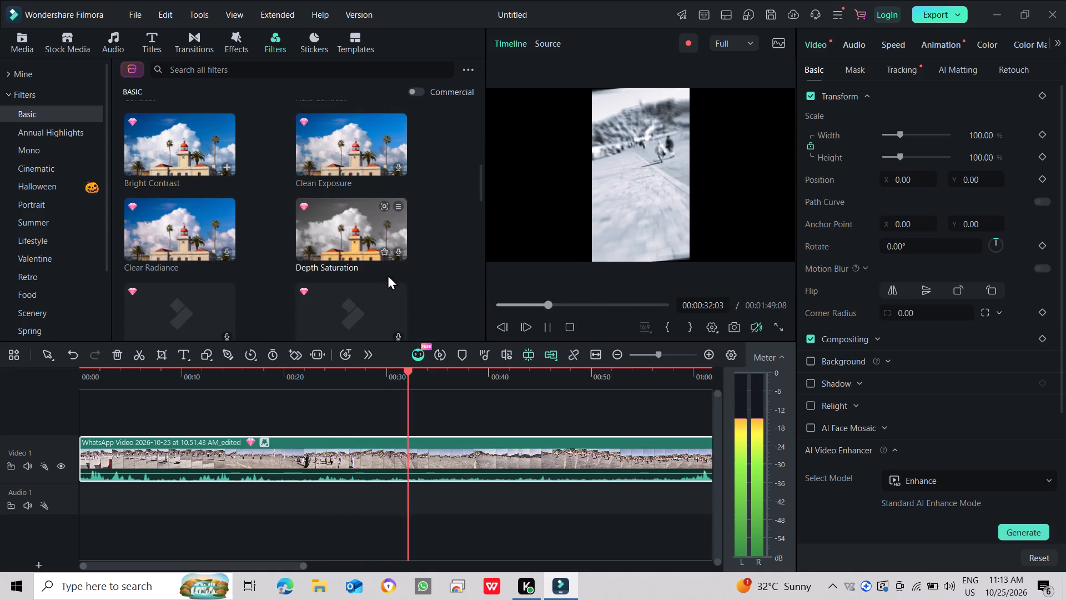
drag(348, 238, 253, 451)
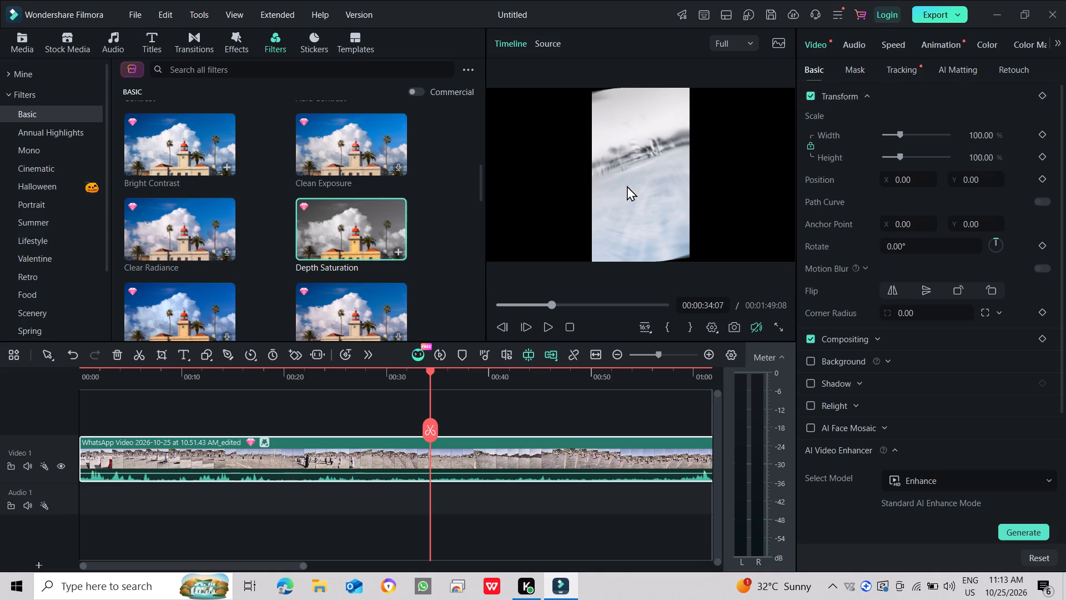
click(547, 327)
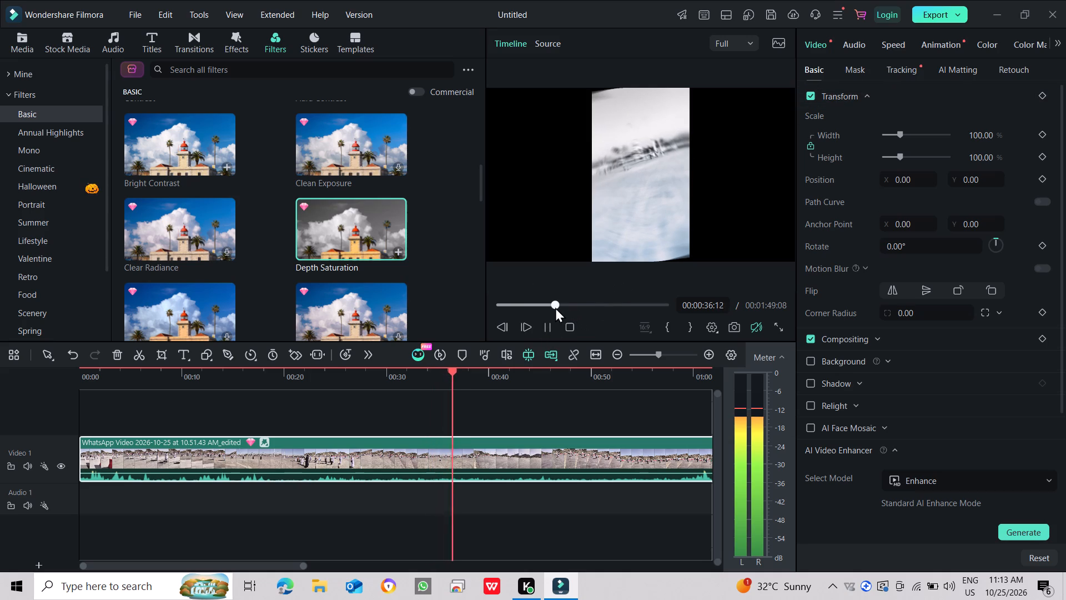
drag(555, 307, 452, 311)
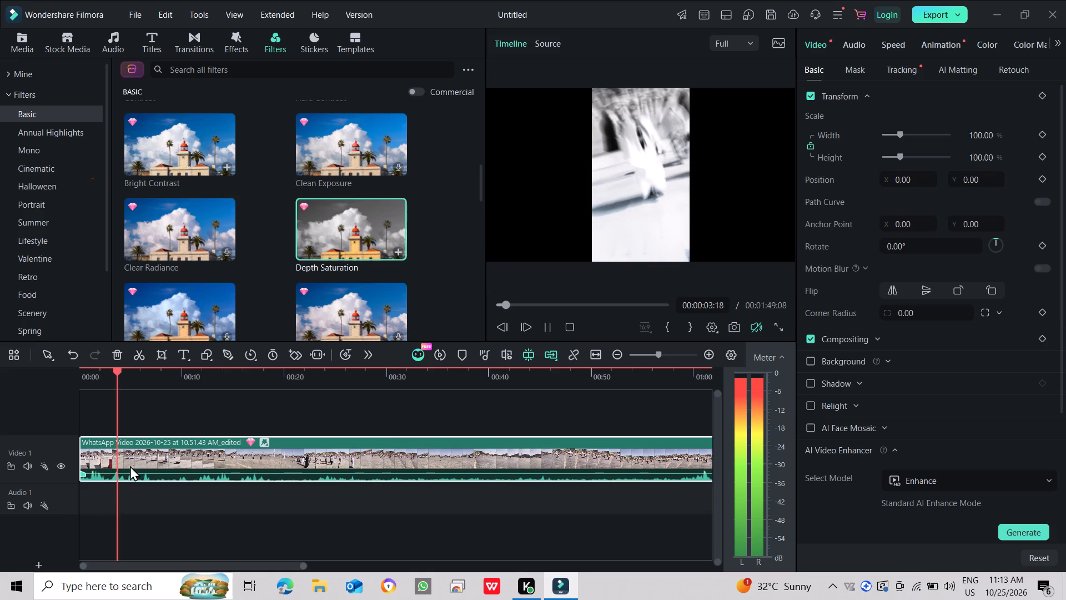
drag(133, 366, 139, 365)
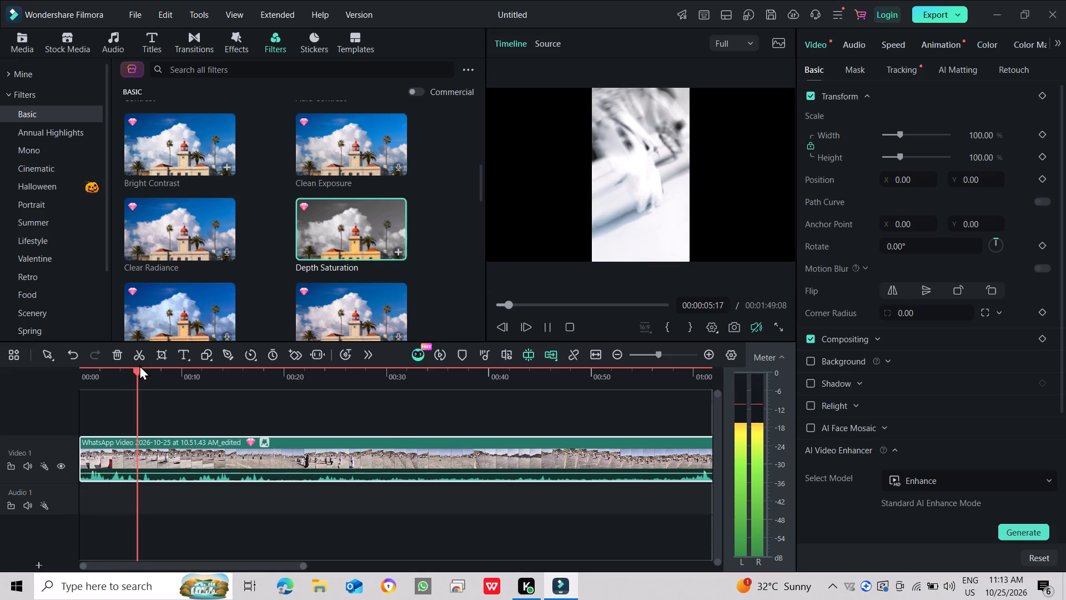
drag(139, 365, 181, 354)
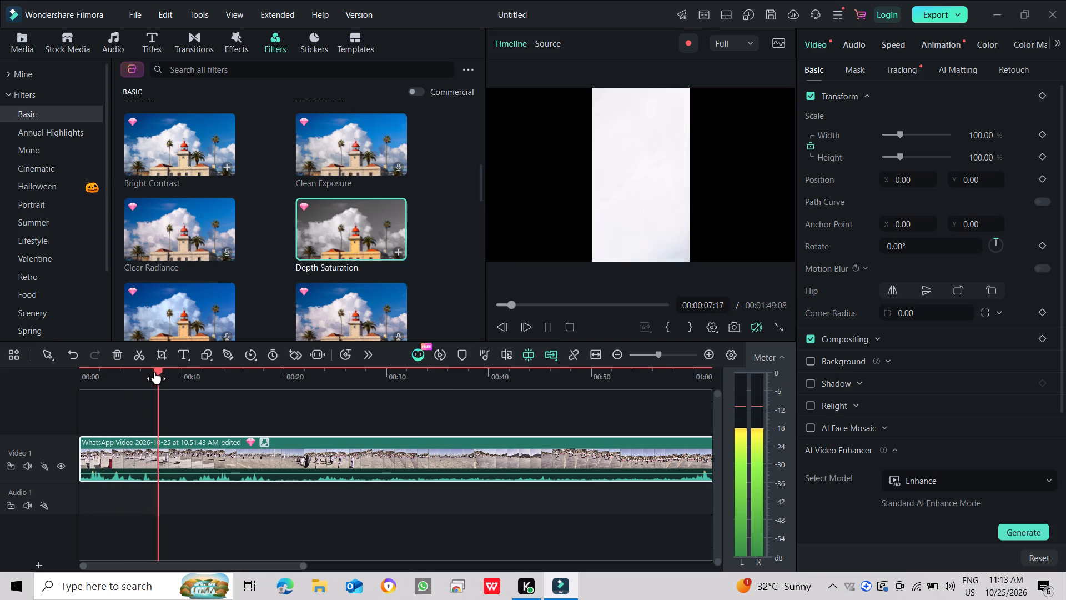
drag(159, 372, 753, 408)
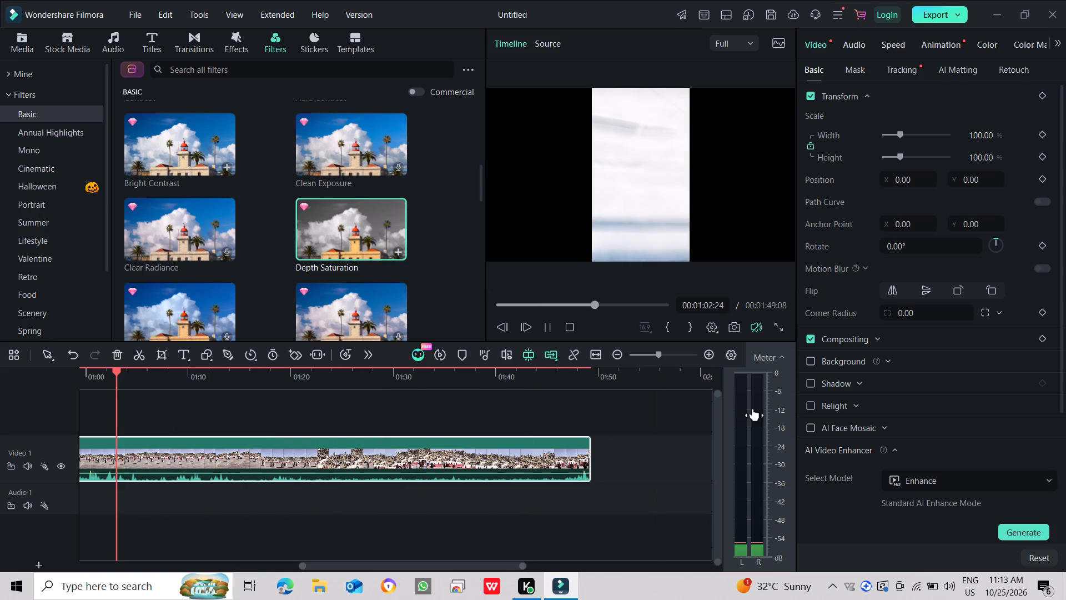
drag(753, 408, 0, 407)
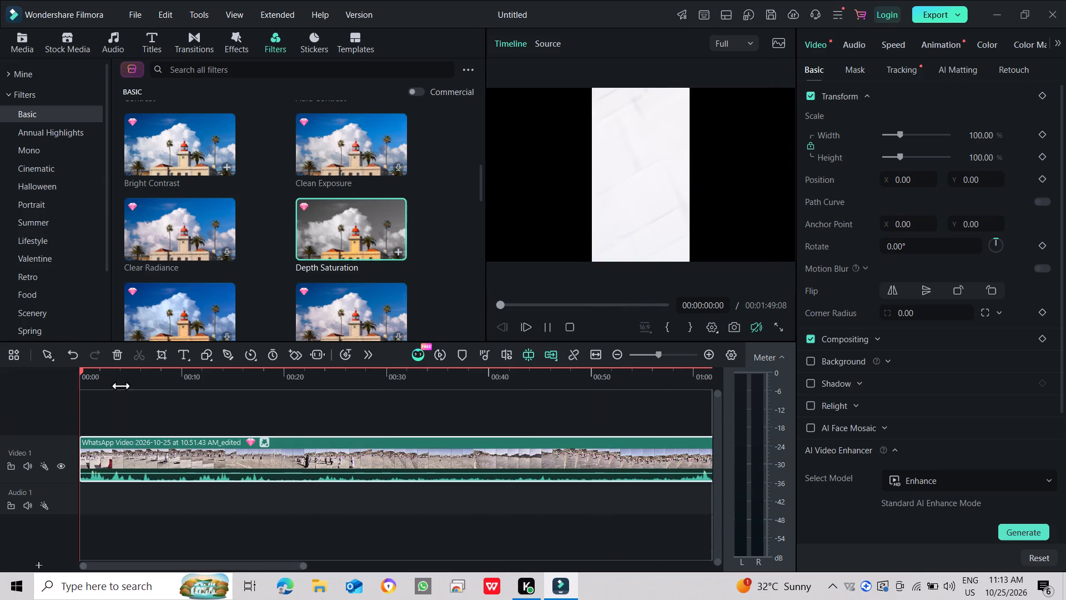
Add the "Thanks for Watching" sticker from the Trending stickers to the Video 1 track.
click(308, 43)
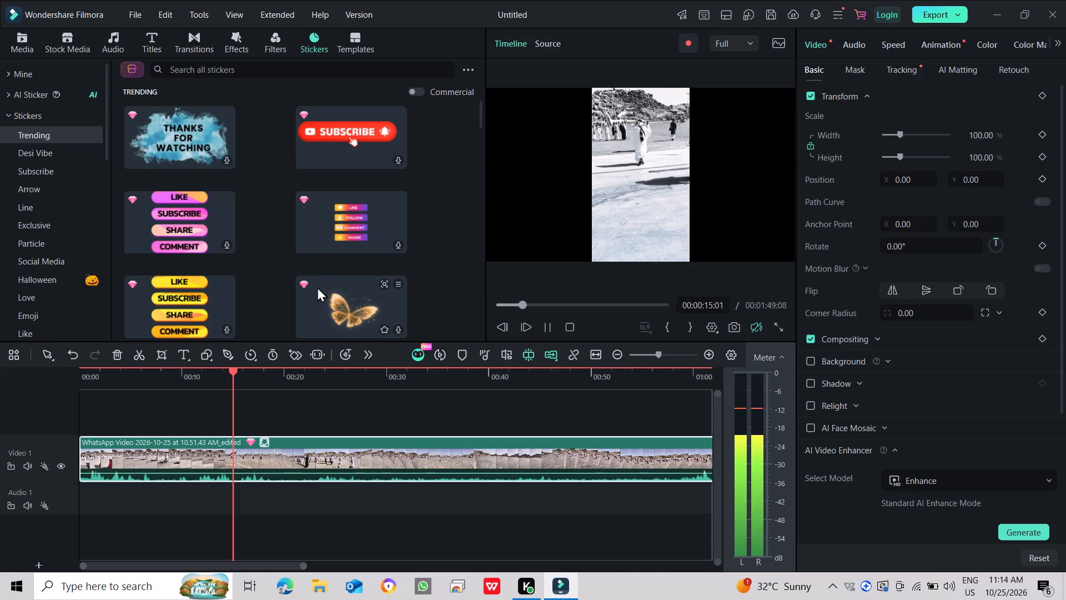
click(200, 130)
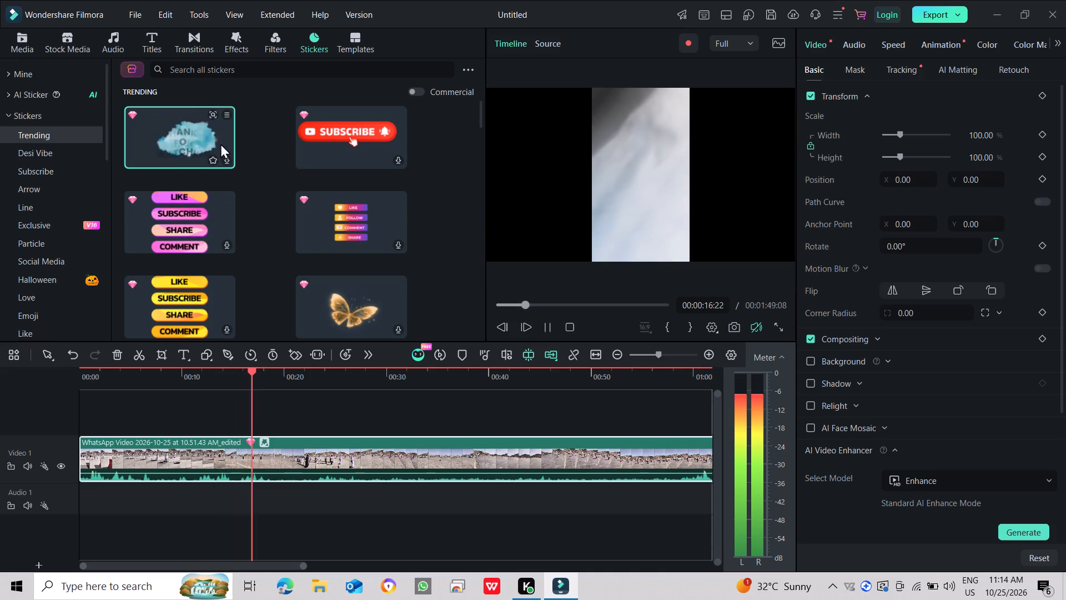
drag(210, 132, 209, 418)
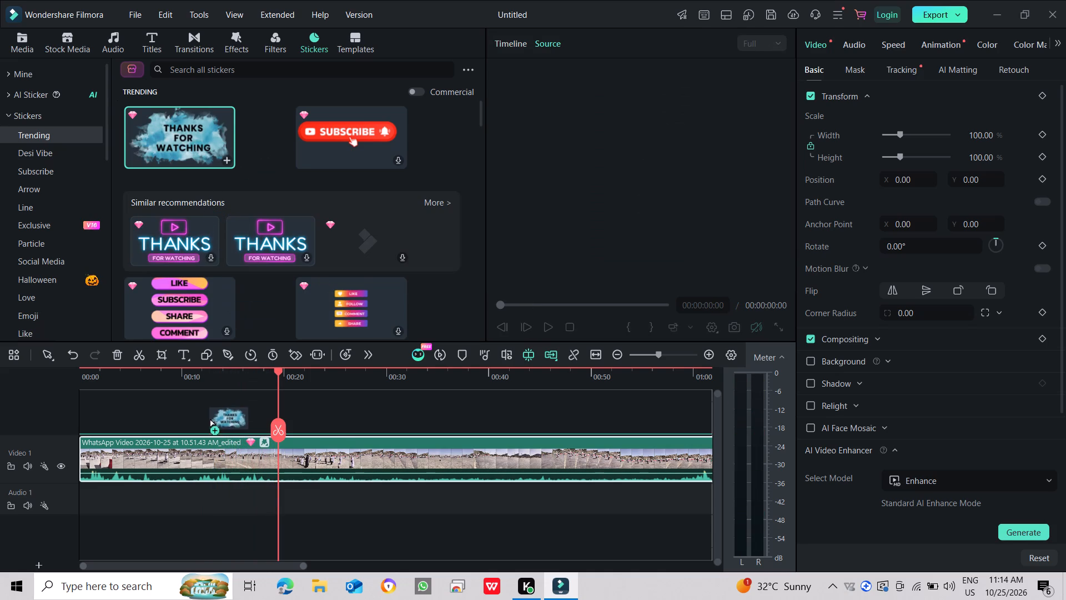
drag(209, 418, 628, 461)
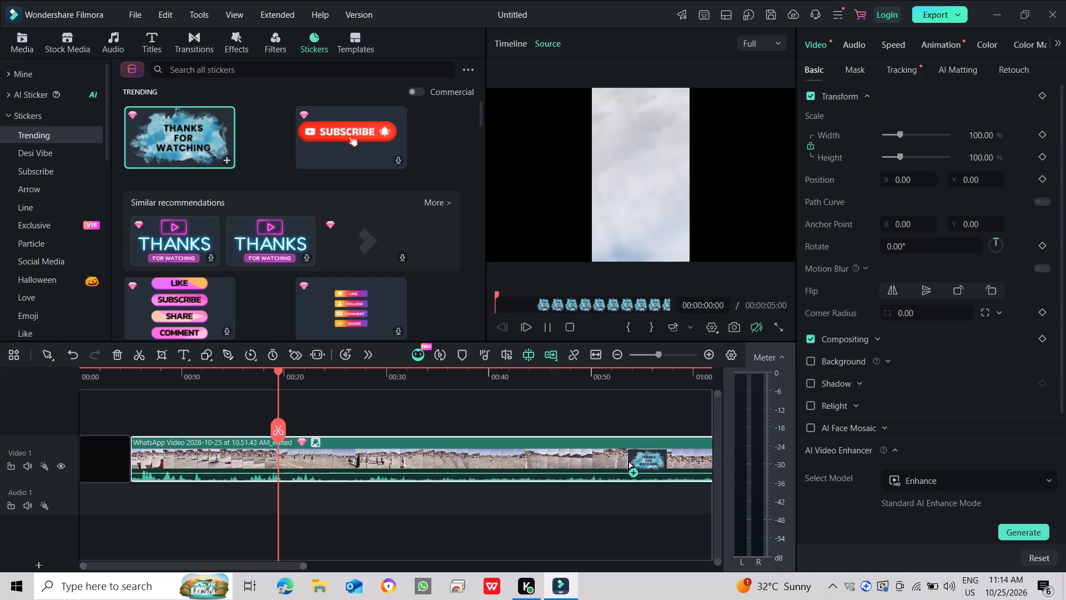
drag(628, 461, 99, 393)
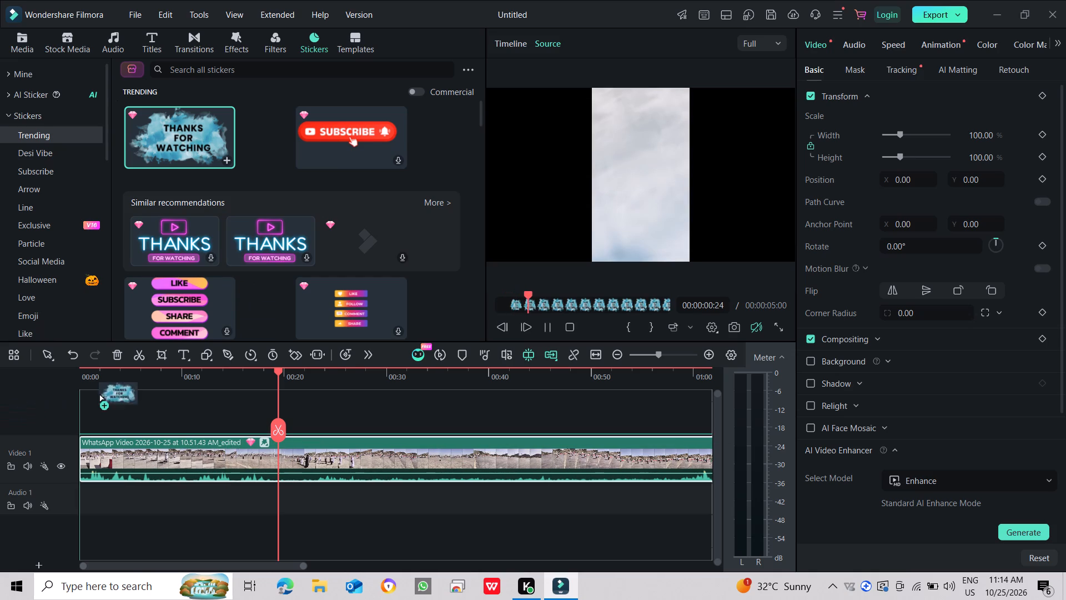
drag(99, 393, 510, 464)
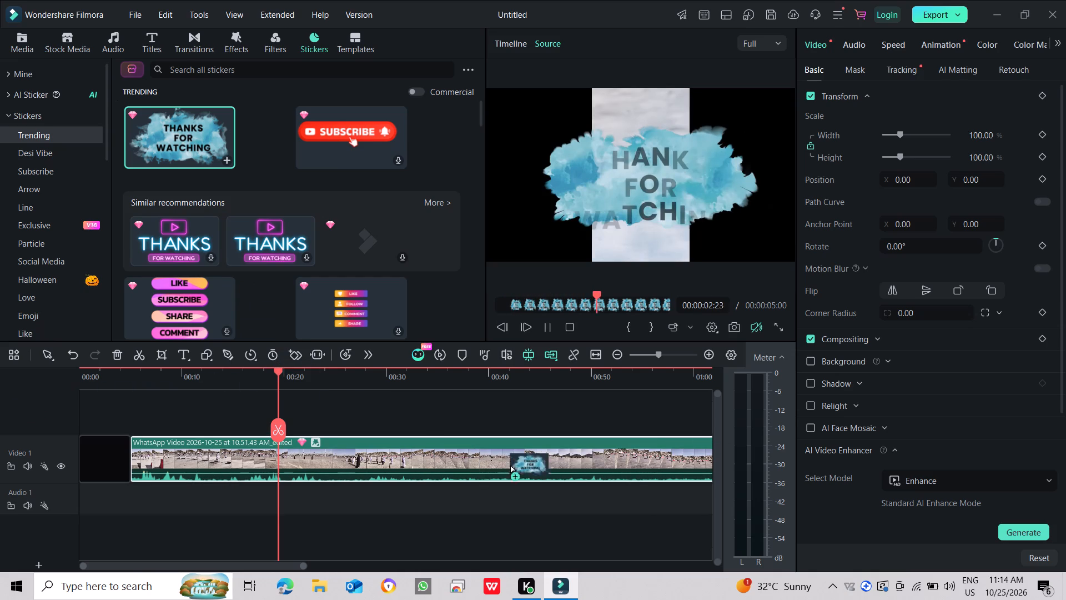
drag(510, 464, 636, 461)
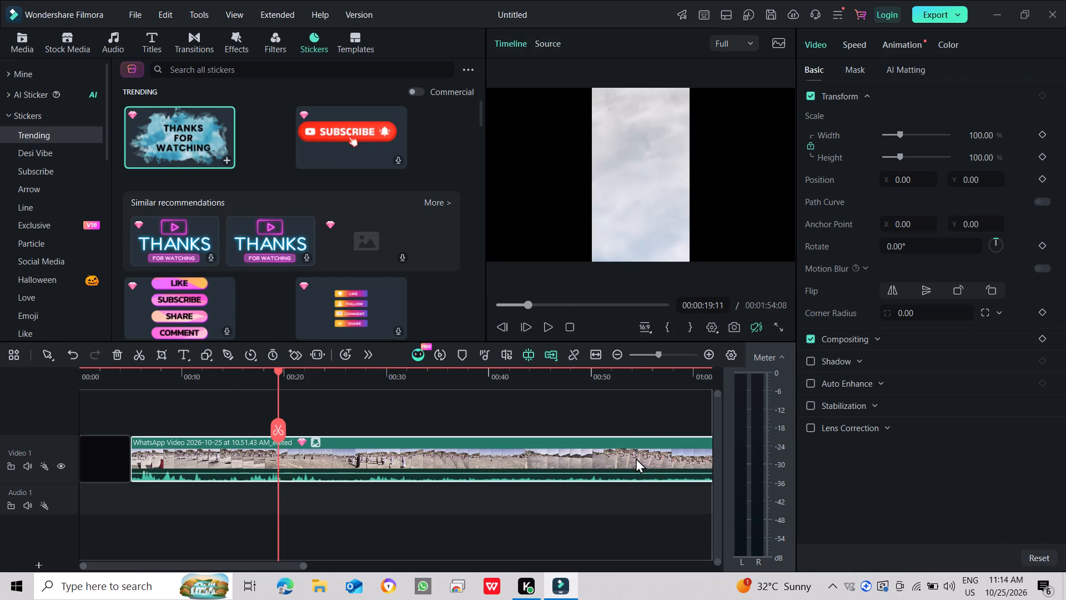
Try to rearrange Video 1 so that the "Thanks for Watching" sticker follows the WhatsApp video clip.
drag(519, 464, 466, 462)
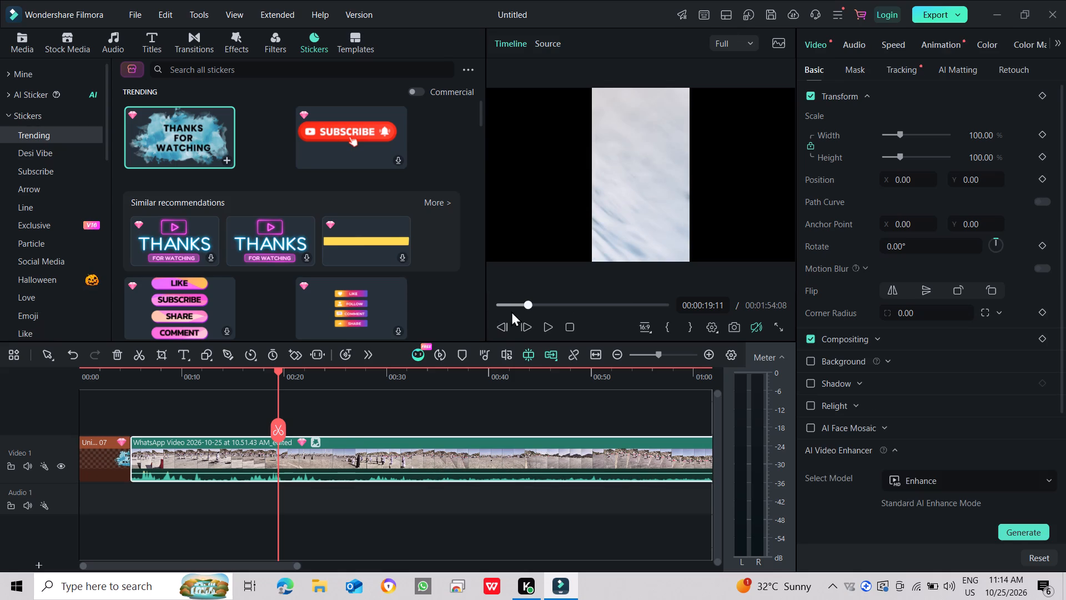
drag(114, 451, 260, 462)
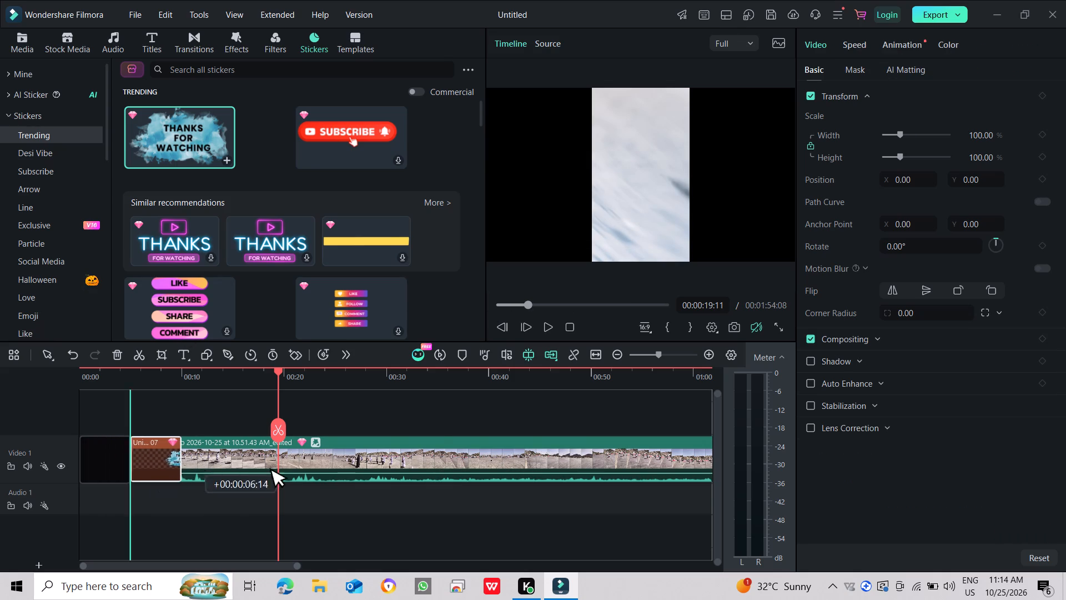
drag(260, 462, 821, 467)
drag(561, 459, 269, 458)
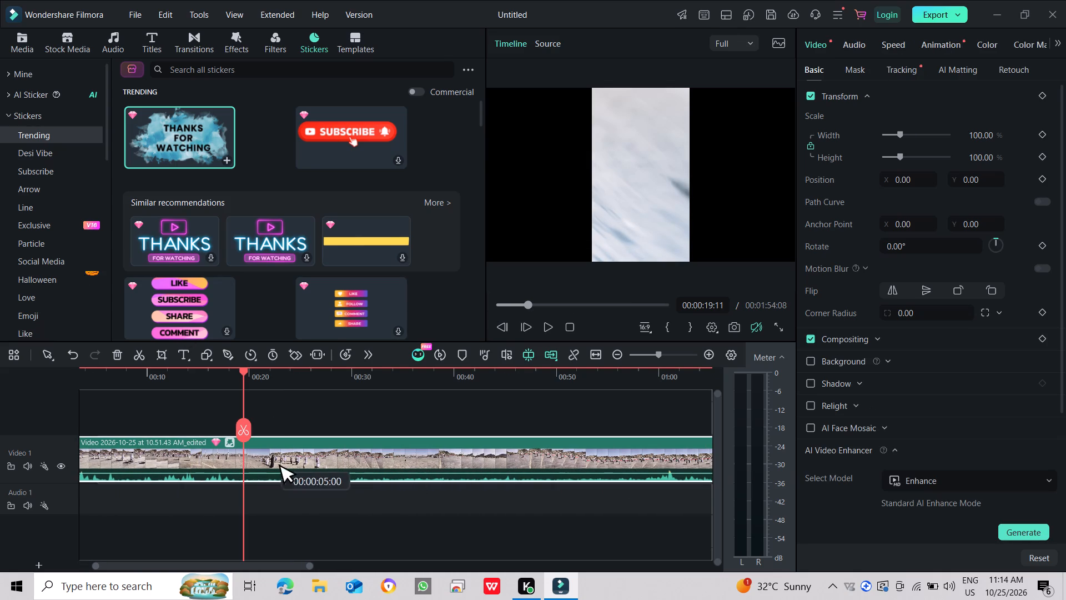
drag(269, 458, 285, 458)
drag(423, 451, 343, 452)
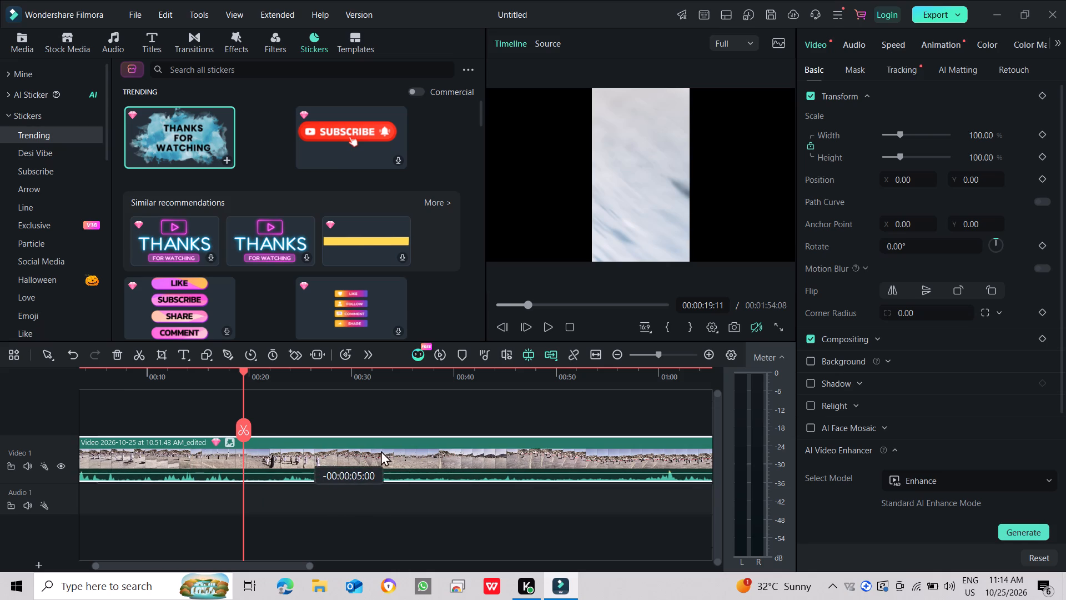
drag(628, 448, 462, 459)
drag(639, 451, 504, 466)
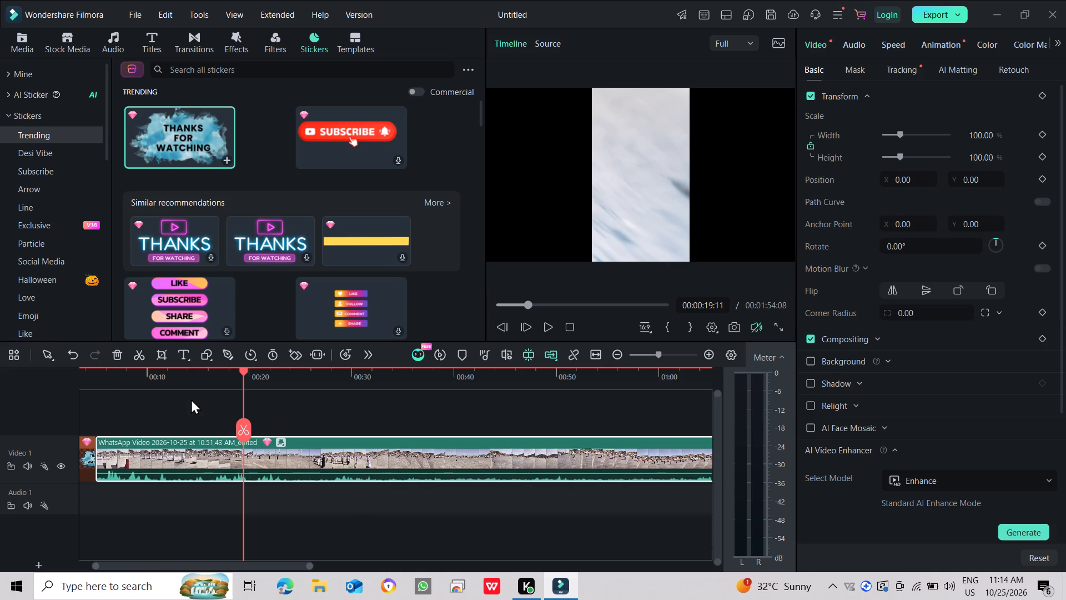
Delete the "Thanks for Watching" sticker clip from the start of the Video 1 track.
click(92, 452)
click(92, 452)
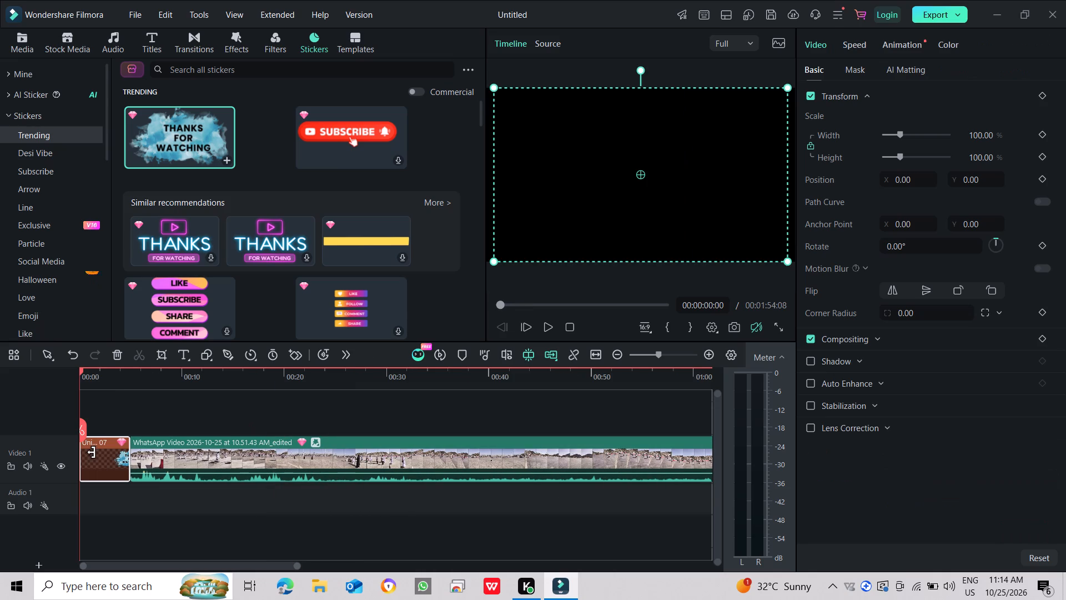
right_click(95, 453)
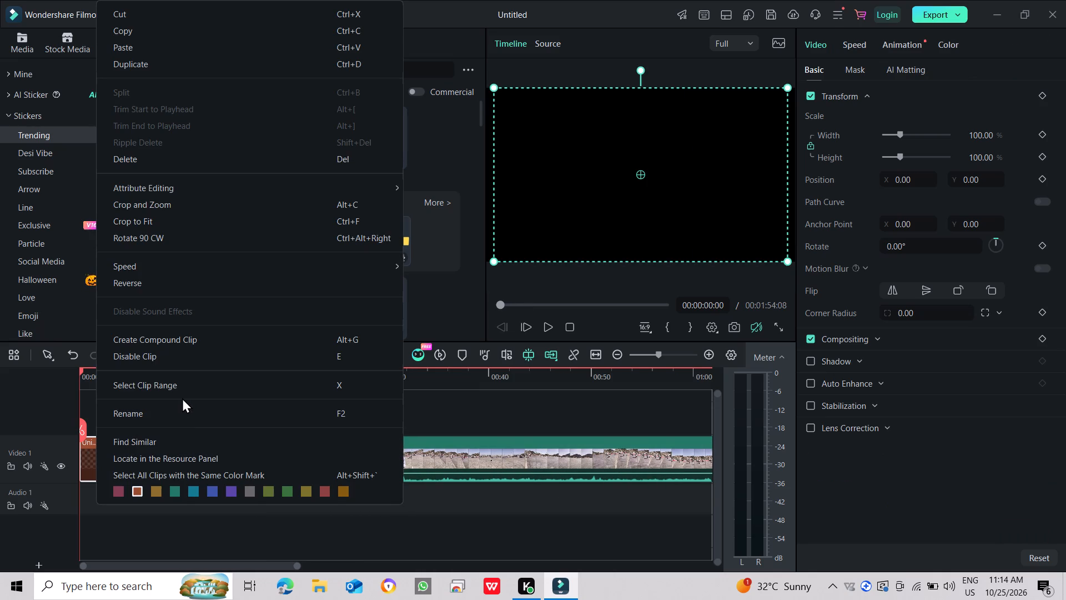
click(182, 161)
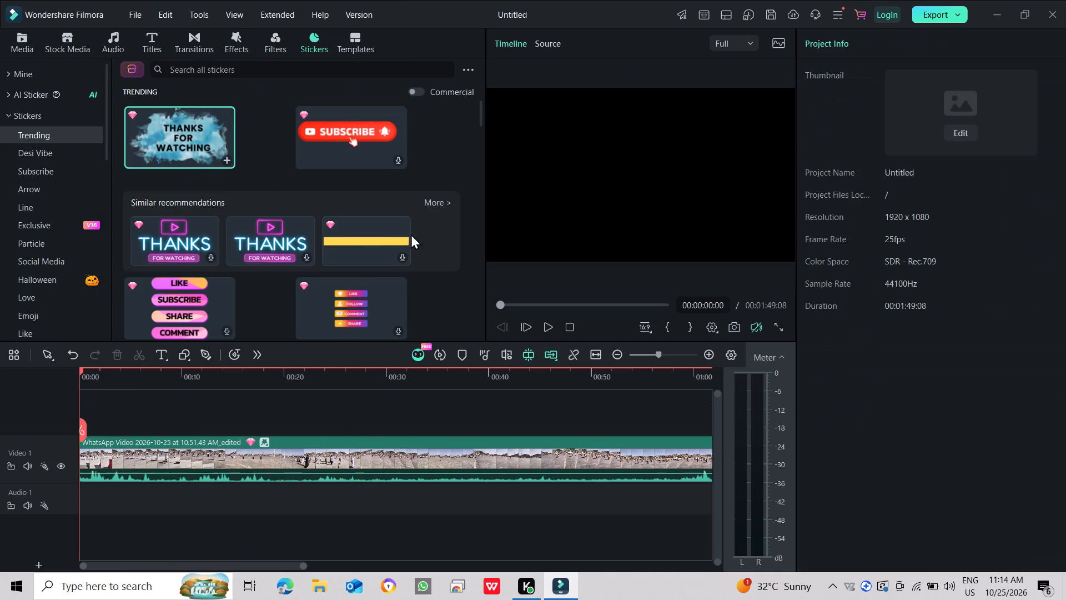
Add the "Thanks for Watching" Trending sticker to the Video 1 track after the end of the WhatsApp video clip.
drag(200, 131, 721, 520)
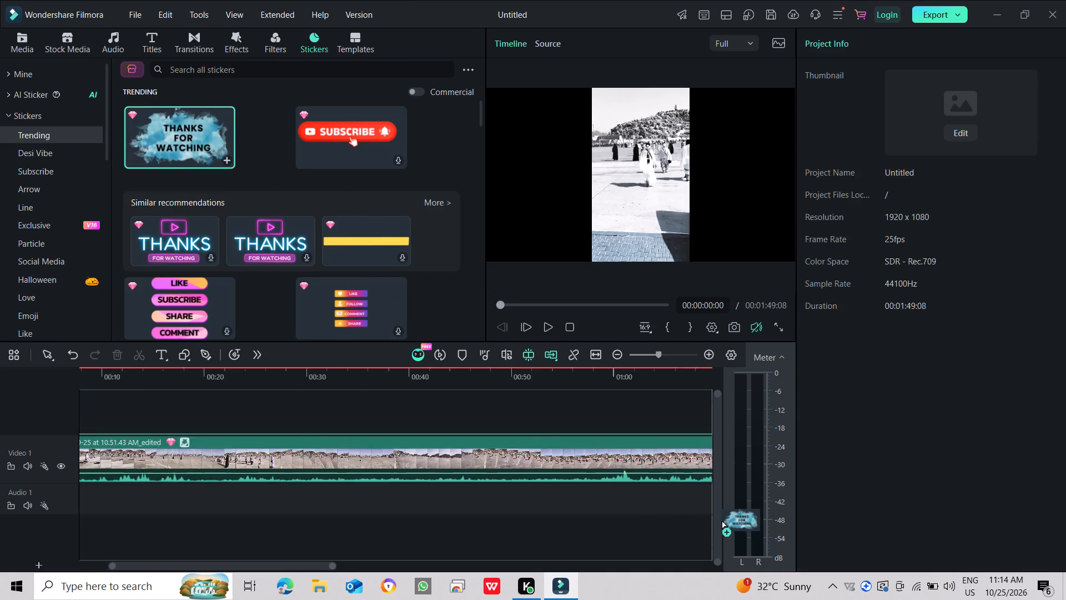
drag(721, 520, 685, 468)
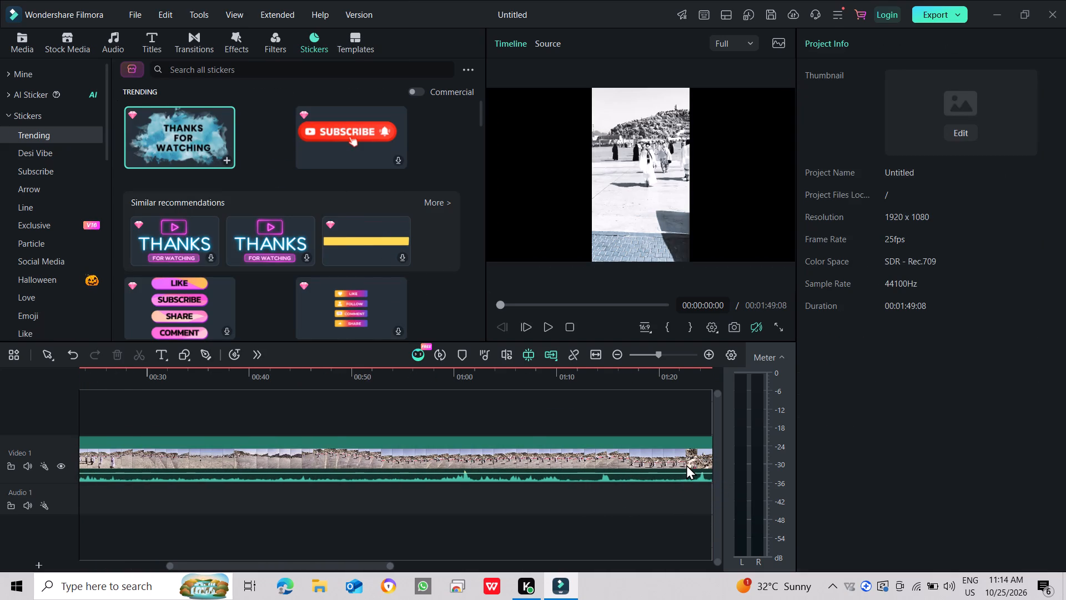
scroll(433, 459, up, 2)
scroll(433, 459, down, 4)
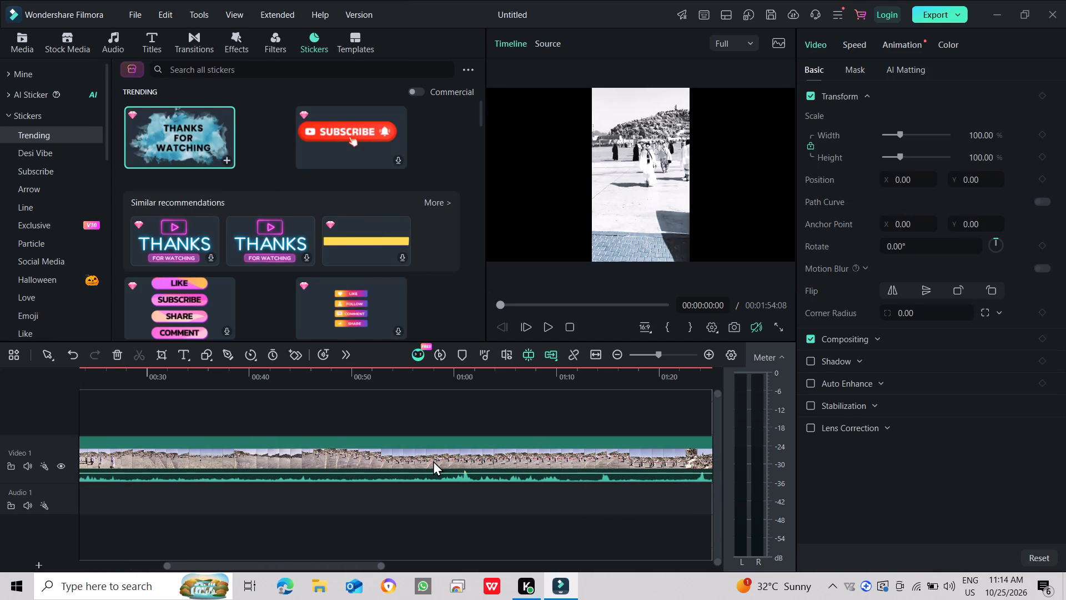
Move the WhatsApp video clip behind the "Thanks for Watching" sticker on Video 1 and play the timeline from the start.
scroll(433, 461, up, 3)
drag(403, 454, 299, 476)
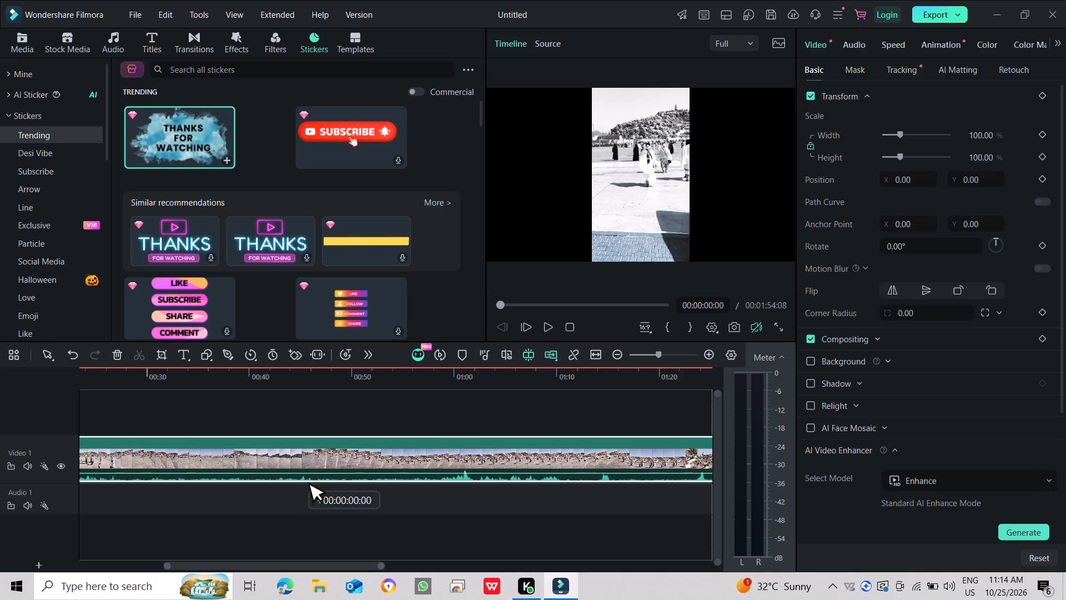
drag(299, 476, 138, 473)
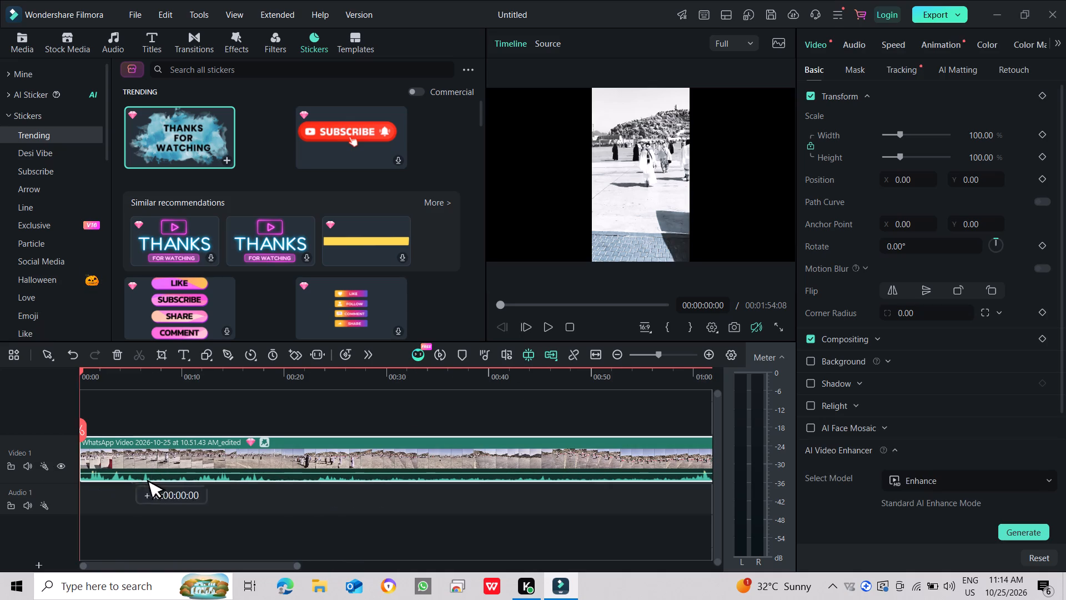
drag(138, 473, 680, 454)
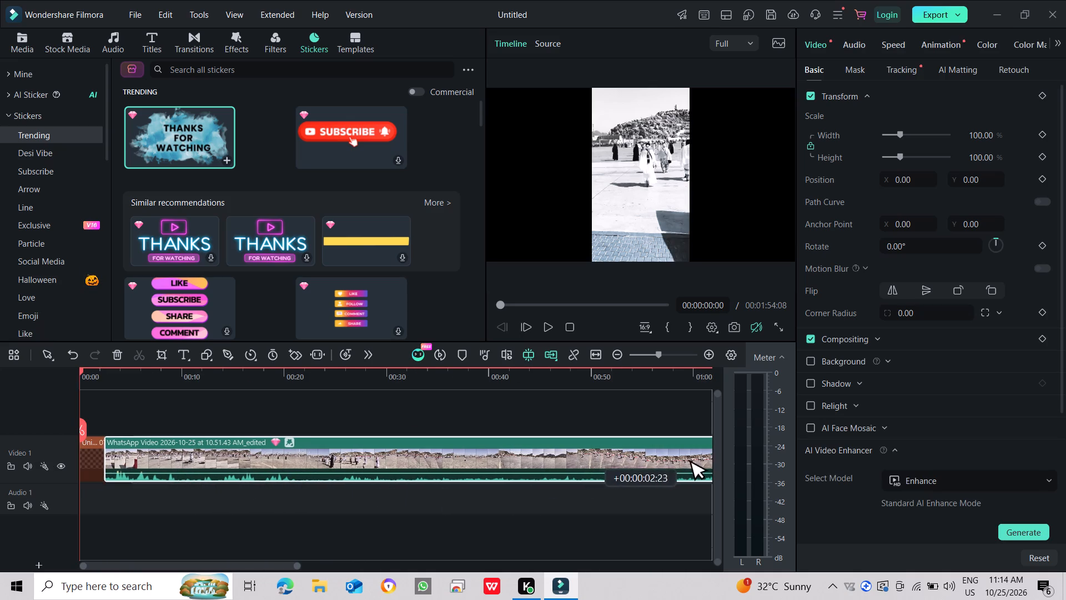
drag(680, 454, 714, 448)
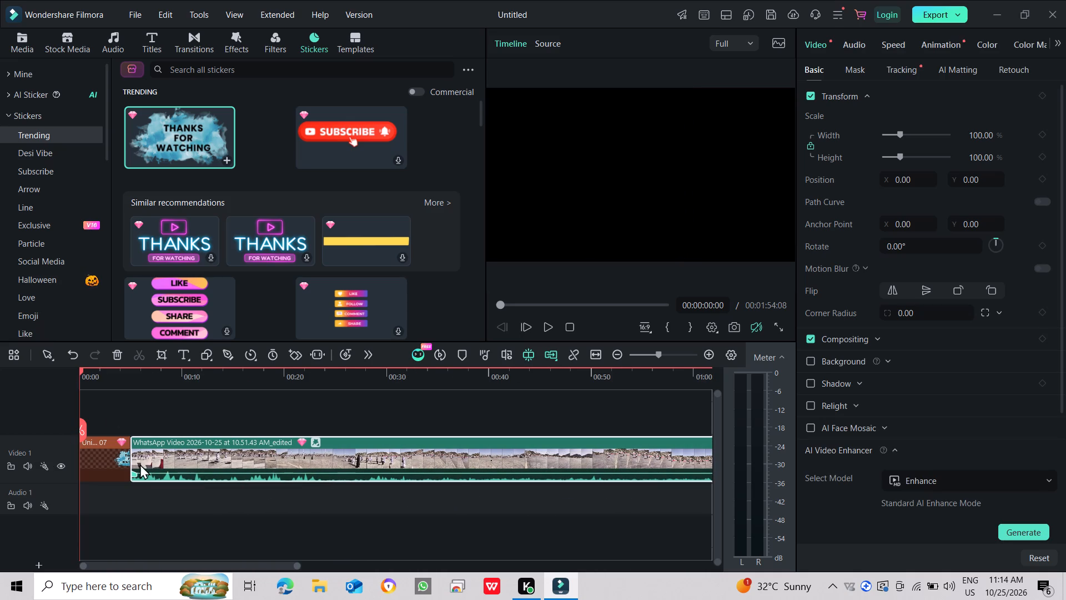
click(114, 463)
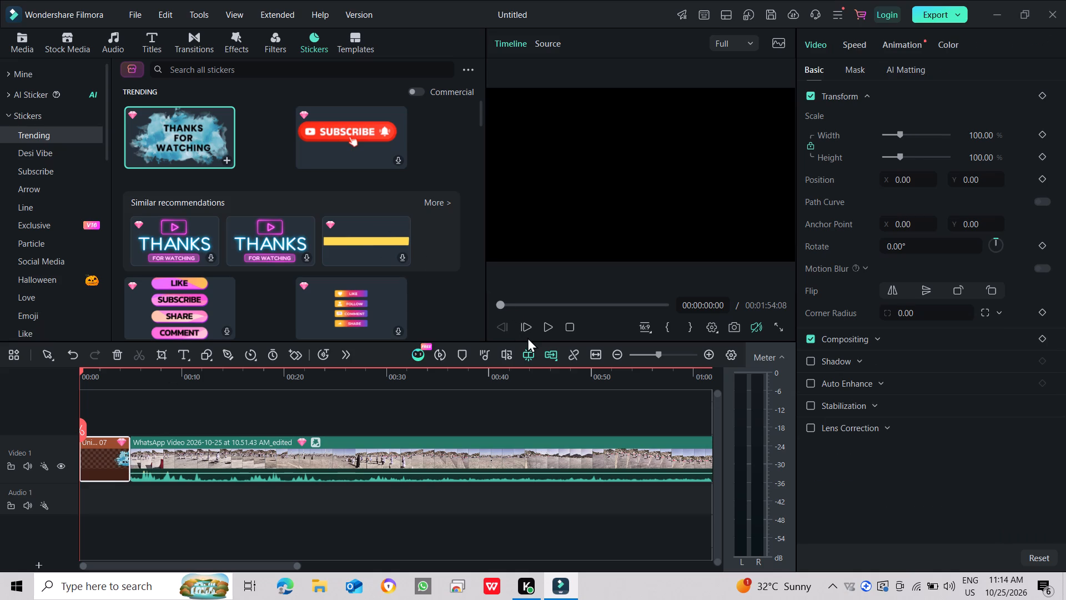
click(546, 329)
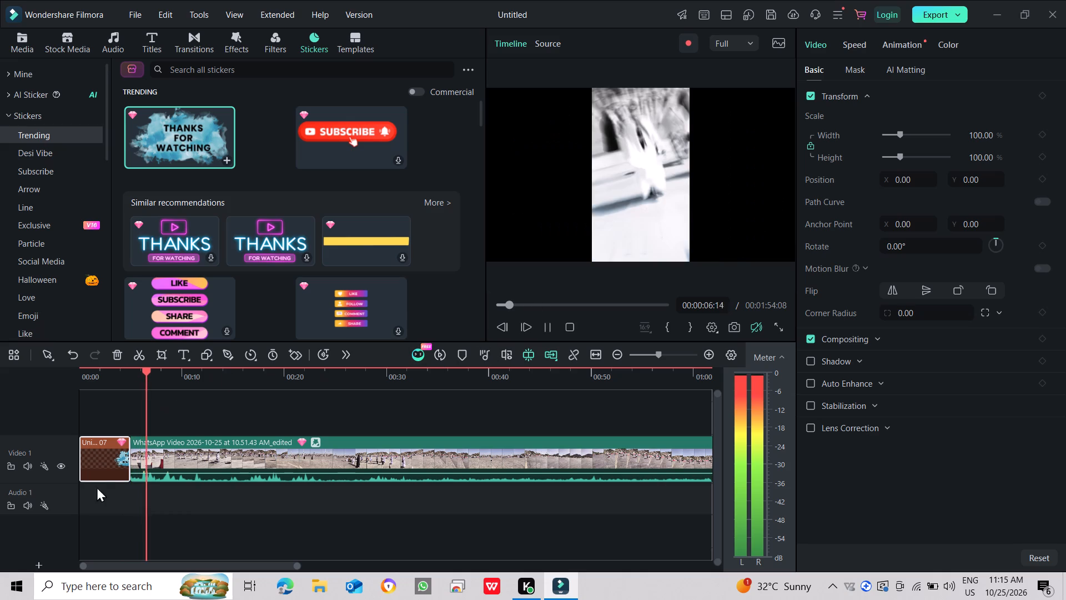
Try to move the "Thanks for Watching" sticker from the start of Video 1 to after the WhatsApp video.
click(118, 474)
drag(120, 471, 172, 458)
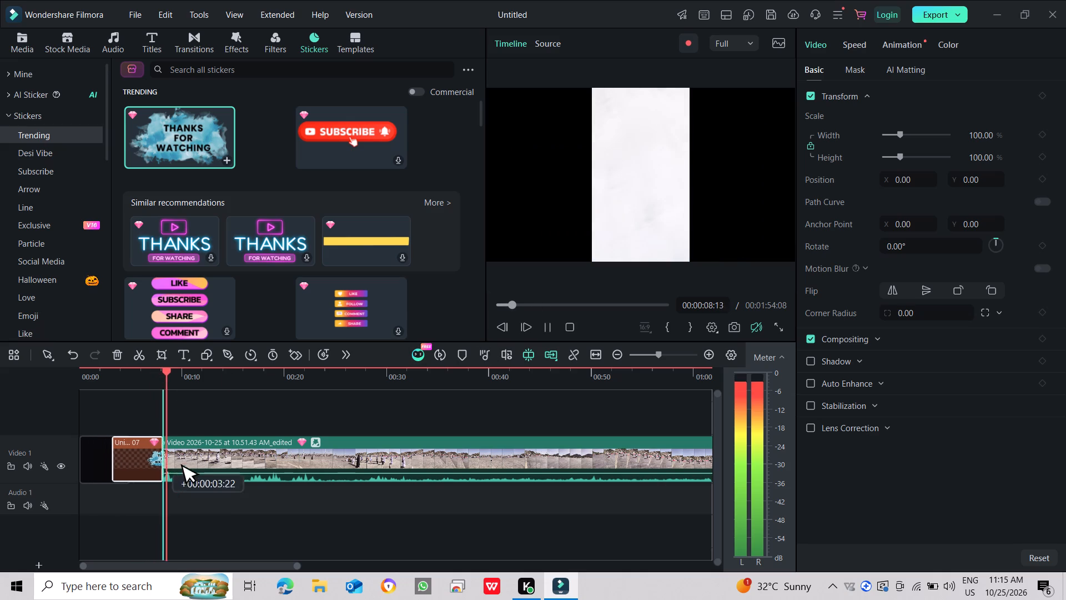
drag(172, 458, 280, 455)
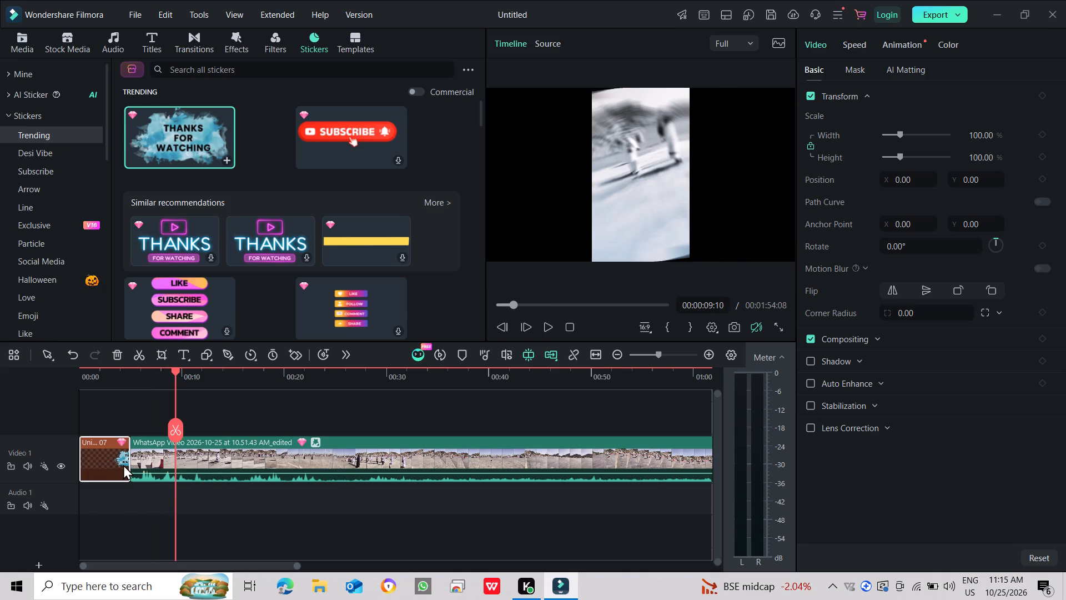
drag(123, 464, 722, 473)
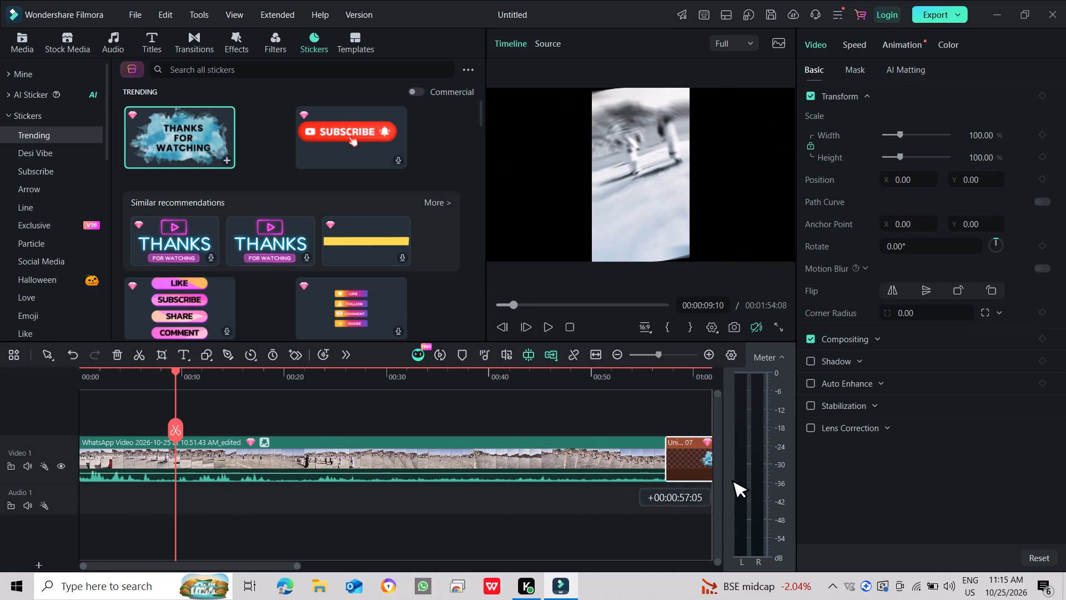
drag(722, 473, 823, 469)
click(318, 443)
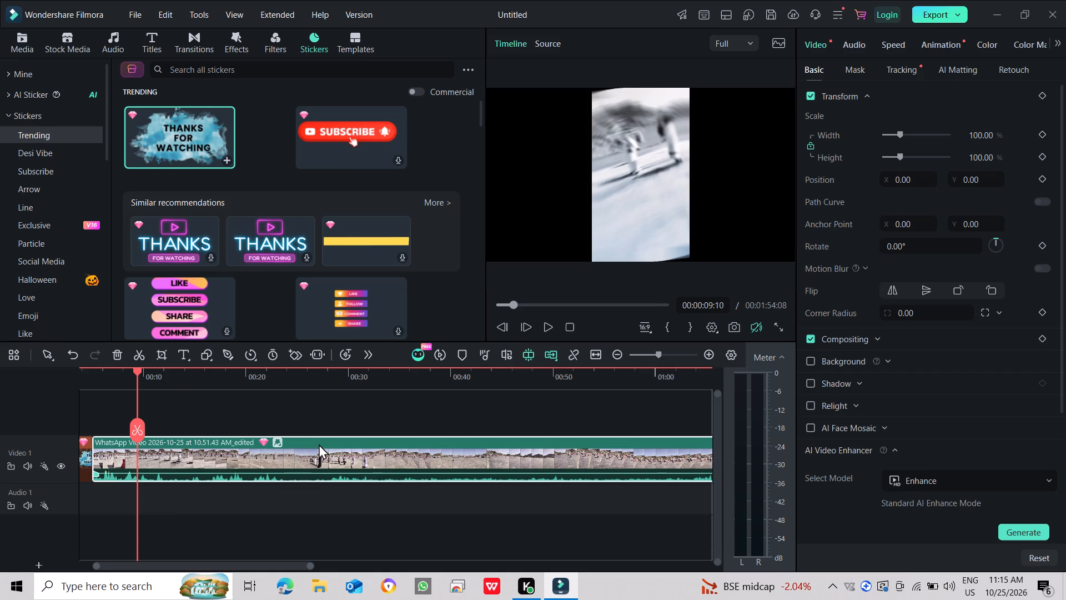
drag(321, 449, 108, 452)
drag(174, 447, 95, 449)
Apply a quick transition between the "Thanks for Watching" sticker and the WhatsApp video.
click(88, 461)
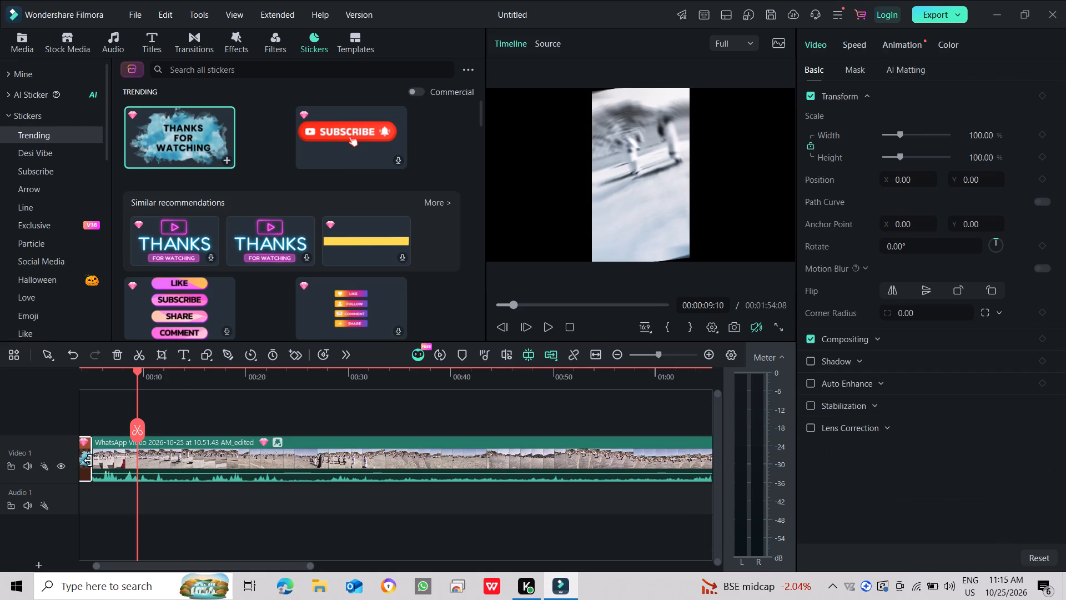
click(88, 461)
right_click(88, 461)
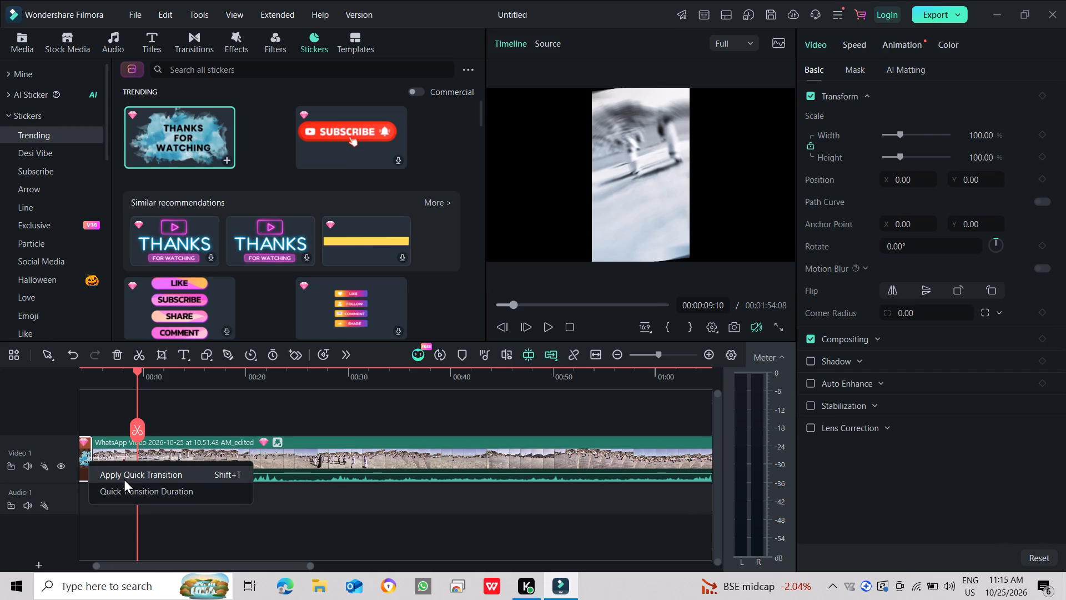
click(124, 478)
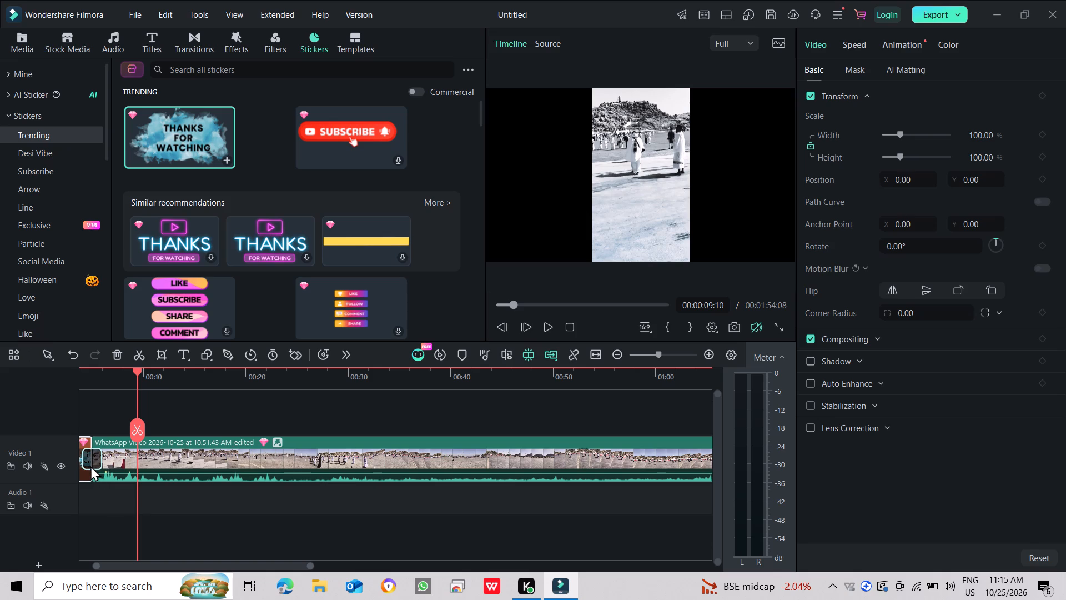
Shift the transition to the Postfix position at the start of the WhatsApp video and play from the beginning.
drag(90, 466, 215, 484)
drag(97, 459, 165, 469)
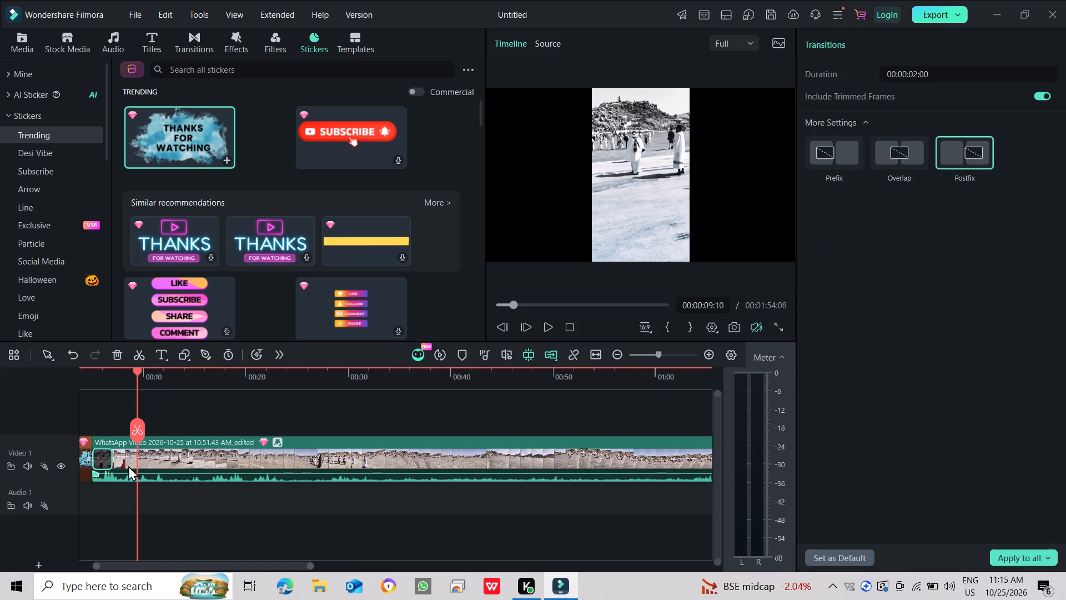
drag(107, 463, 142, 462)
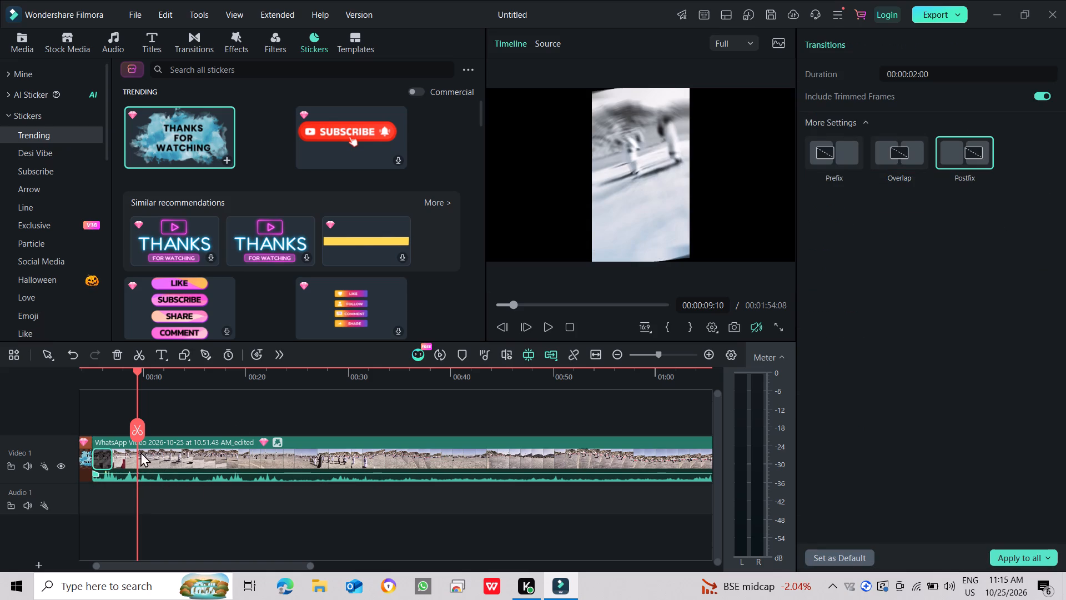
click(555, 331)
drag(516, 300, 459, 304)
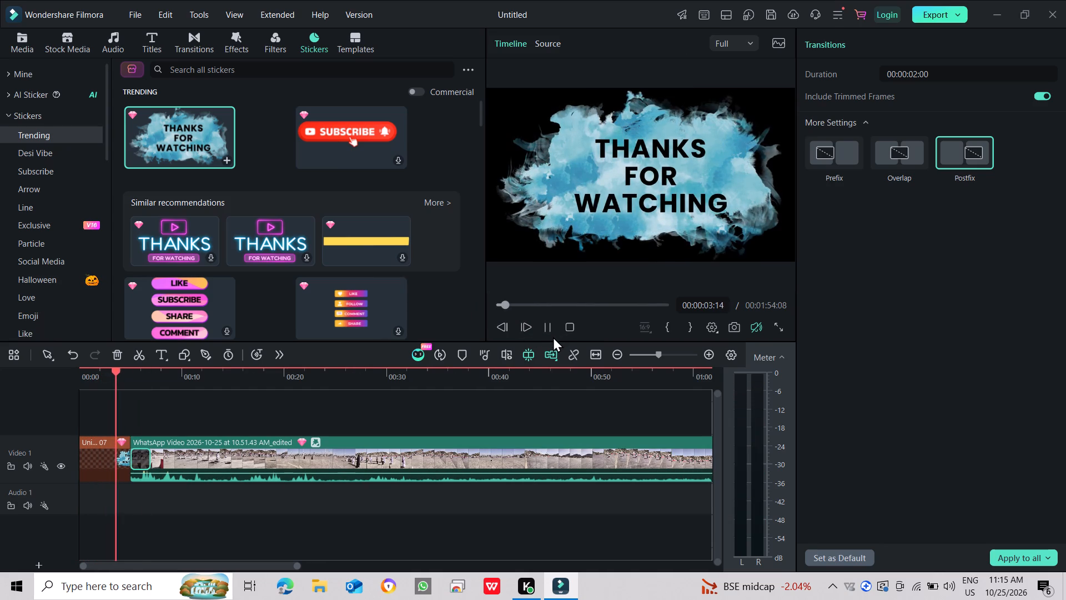
Set the transition between the sticker and the WhatsApp video to Overlap and play the result.
click(899, 158)
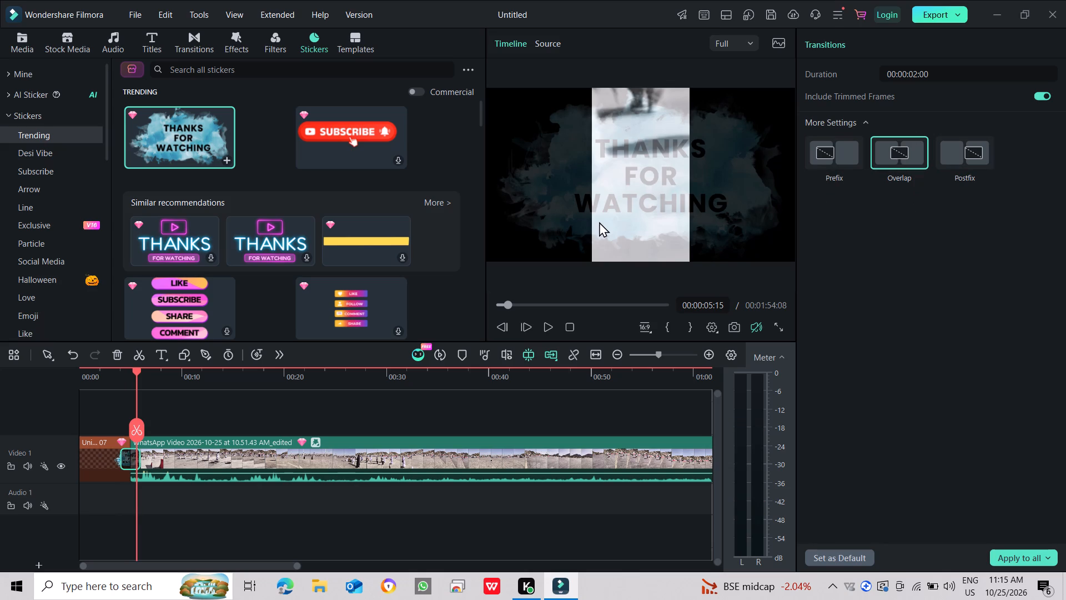
click(541, 328)
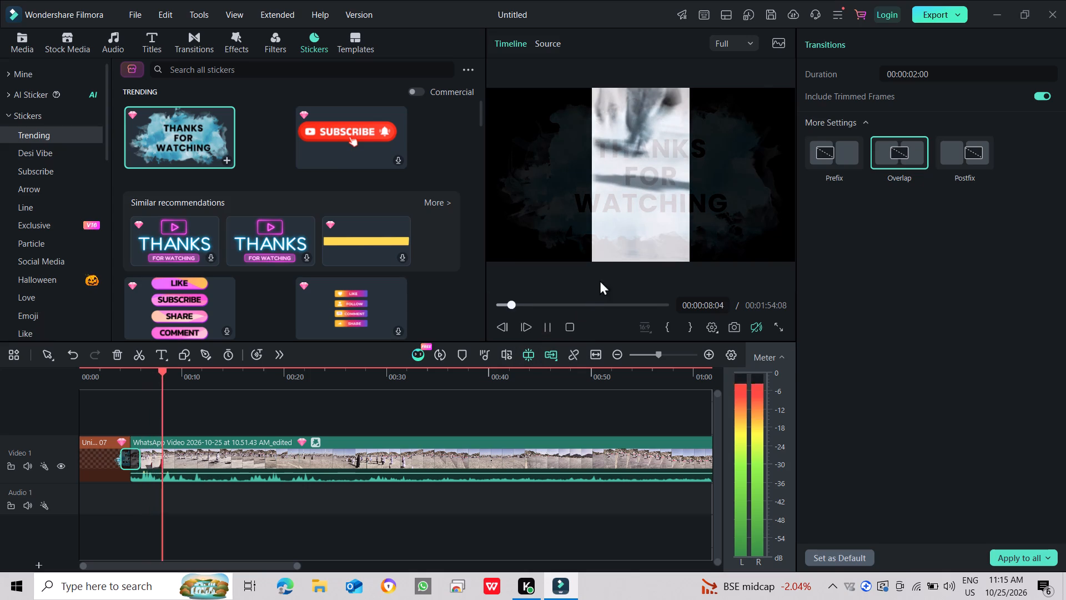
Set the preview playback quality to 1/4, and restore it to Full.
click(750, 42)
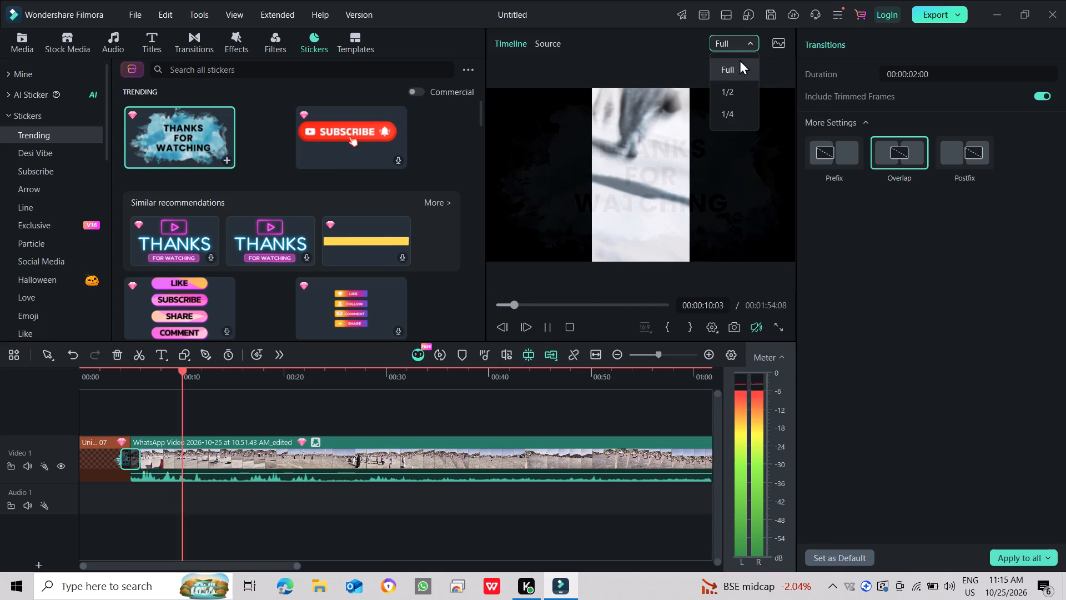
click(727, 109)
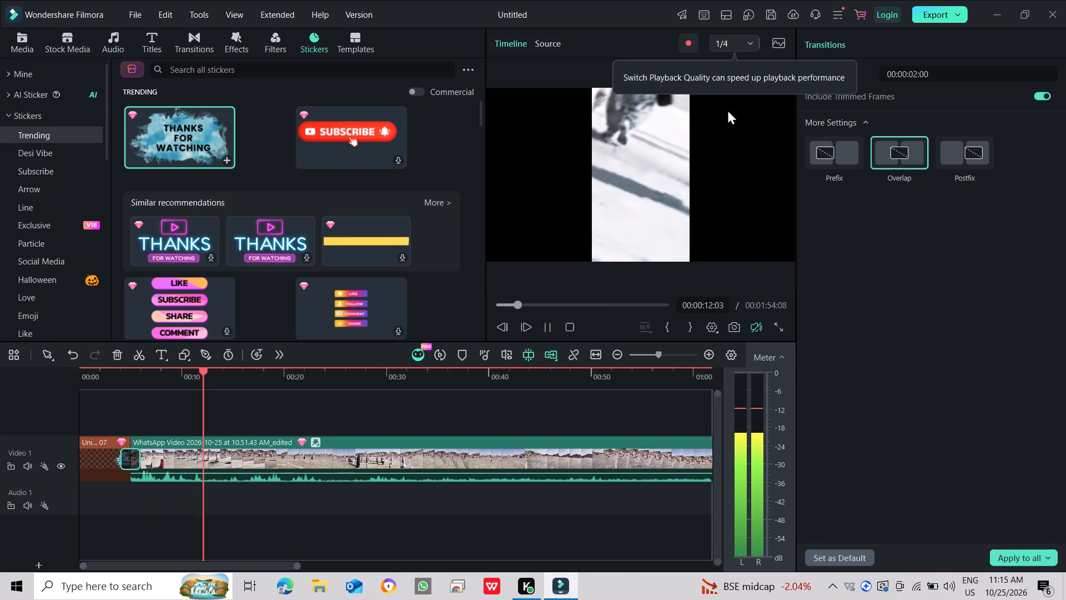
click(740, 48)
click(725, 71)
Show the video scopes under the preview and examine the Histogram during playback.
click(780, 49)
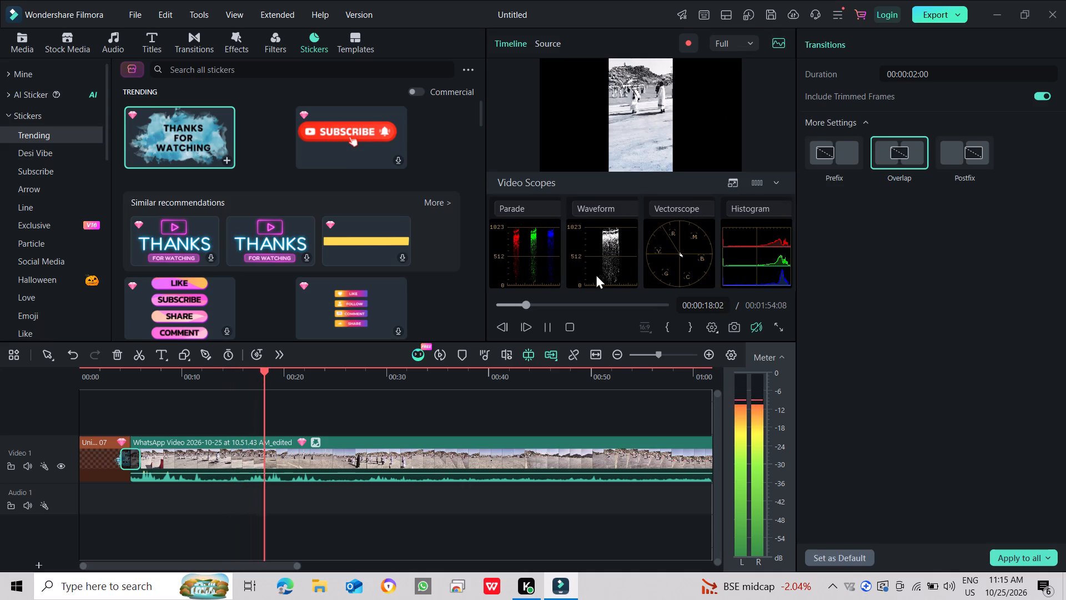
click(750, 267)
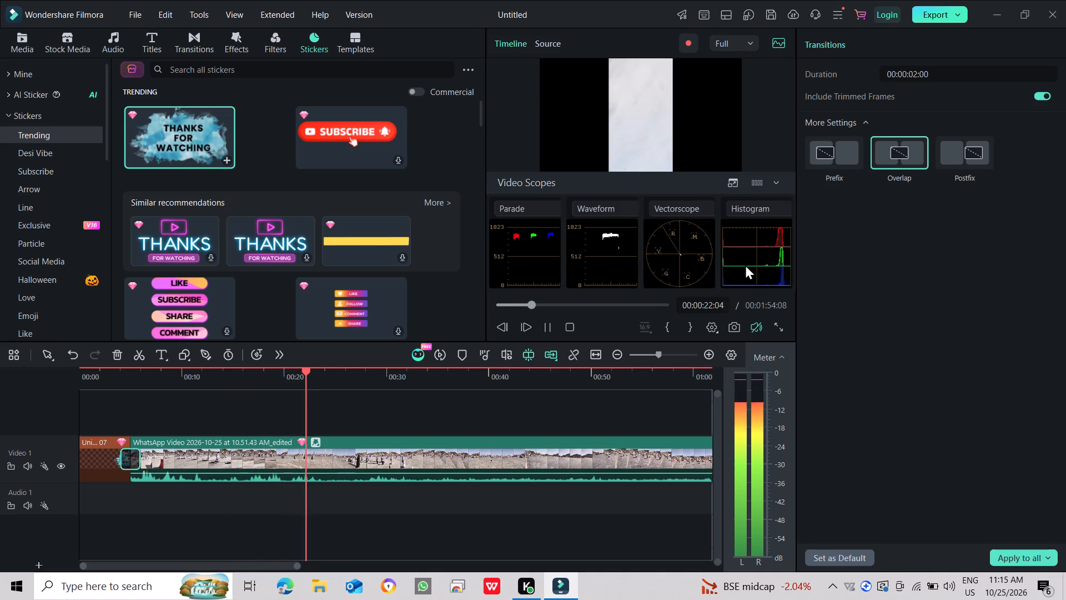
click(748, 262)
triple_click(750, 261)
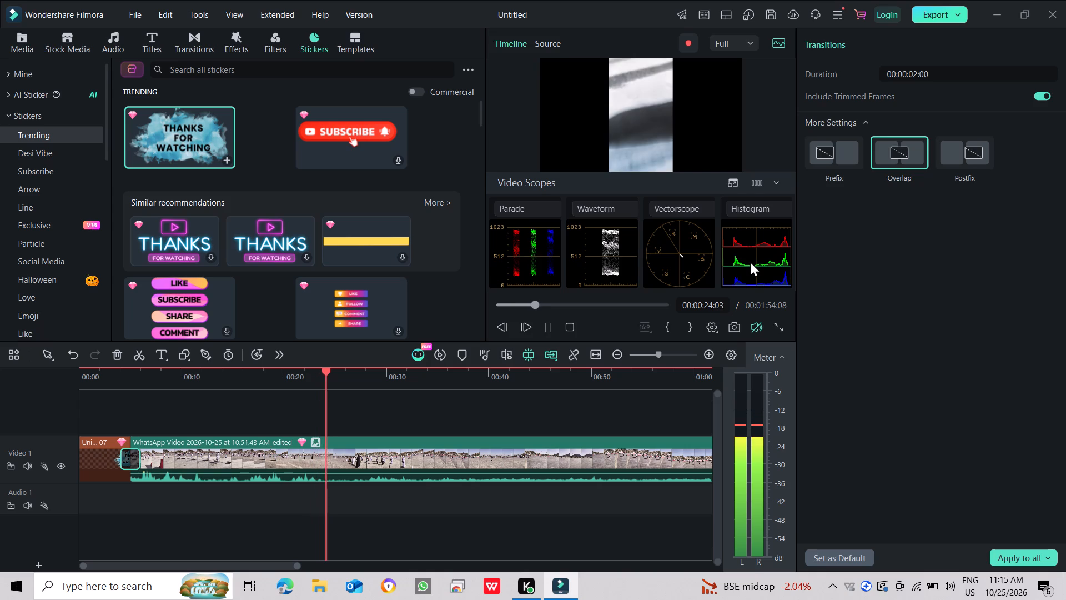
double_click(750, 261)
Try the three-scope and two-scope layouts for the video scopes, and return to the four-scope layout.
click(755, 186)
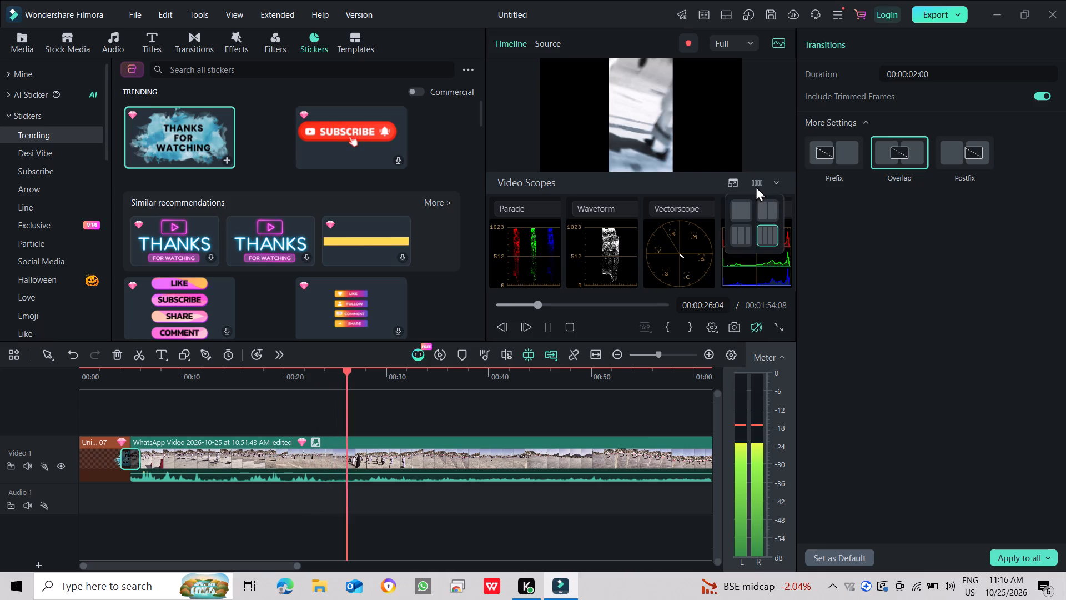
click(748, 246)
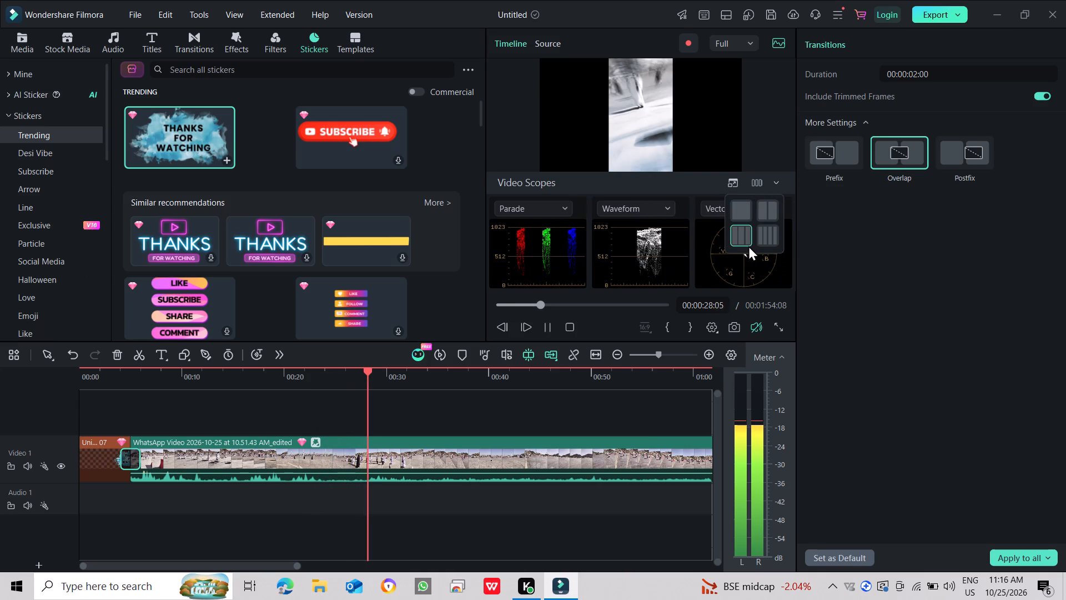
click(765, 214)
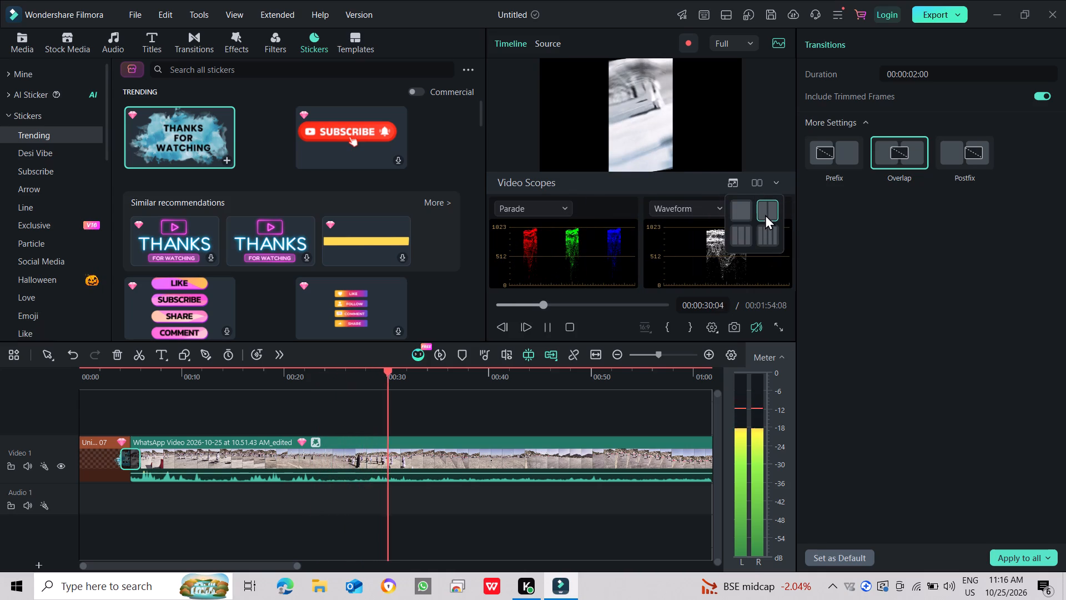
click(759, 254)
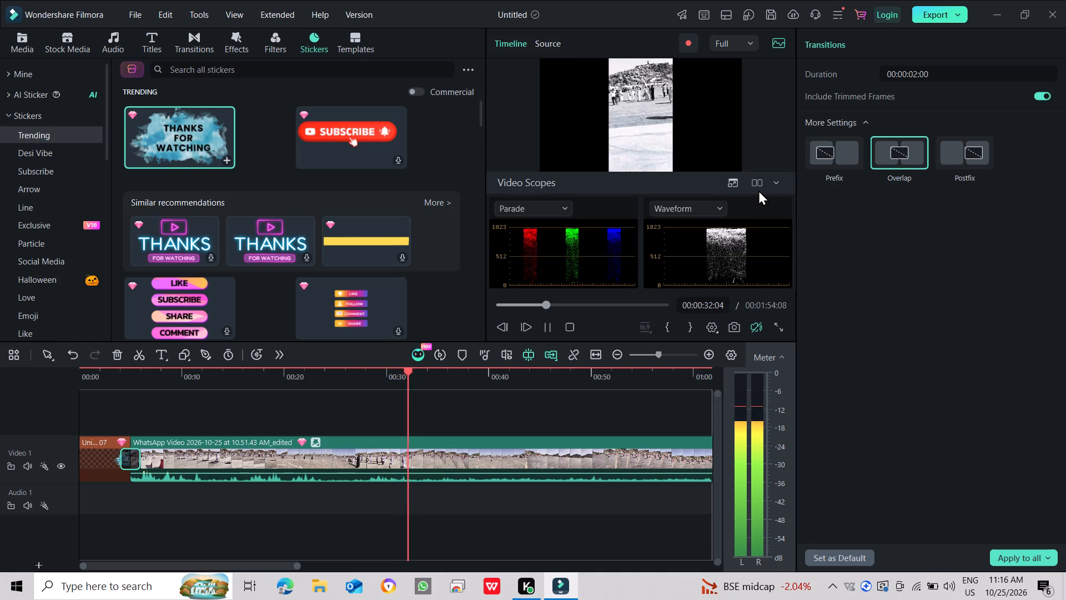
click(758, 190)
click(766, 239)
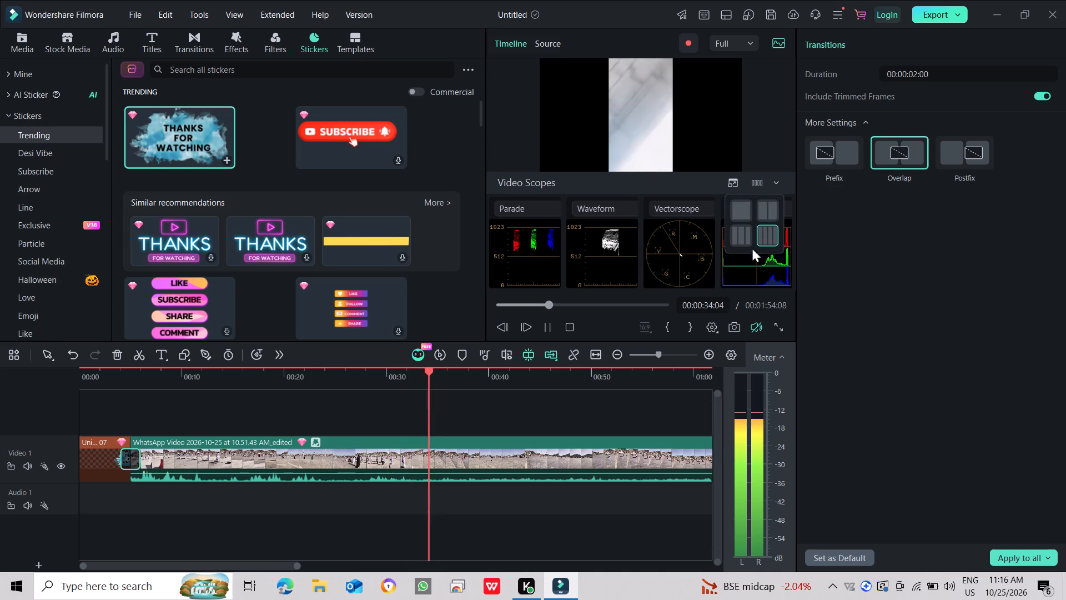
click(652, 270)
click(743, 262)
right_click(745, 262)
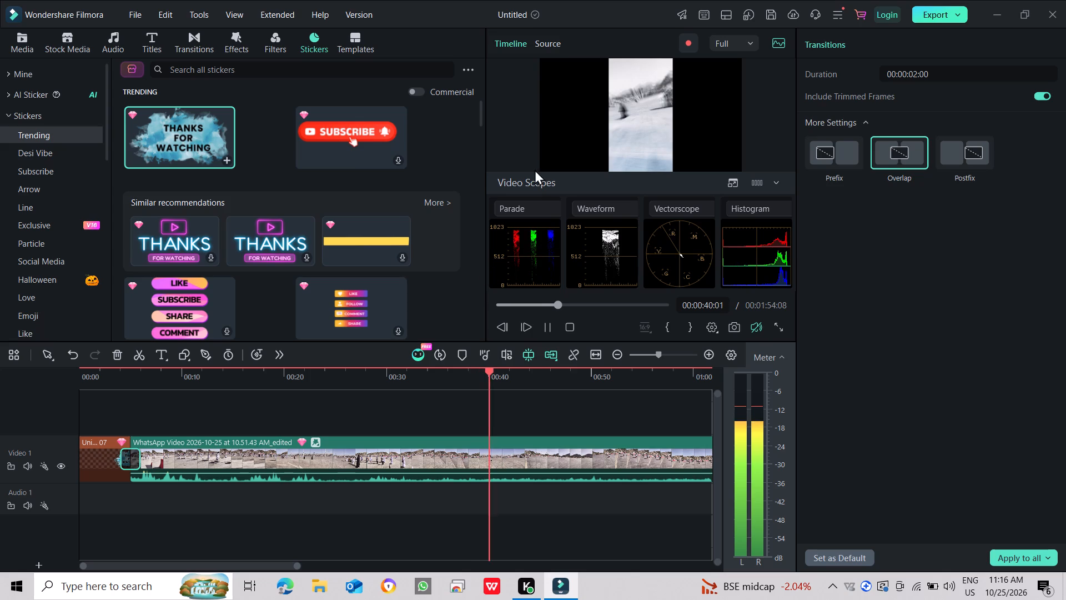
Switch the preview to the source view of the "Thanks for Watching" sticker and display it full screen.
click(542, 42)
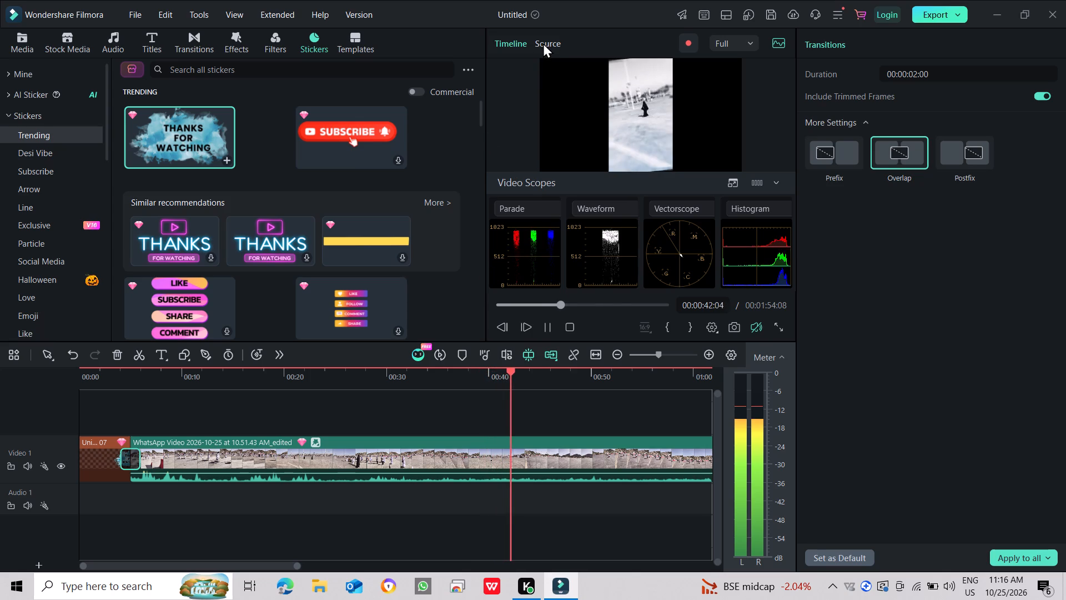
click(601, 153)
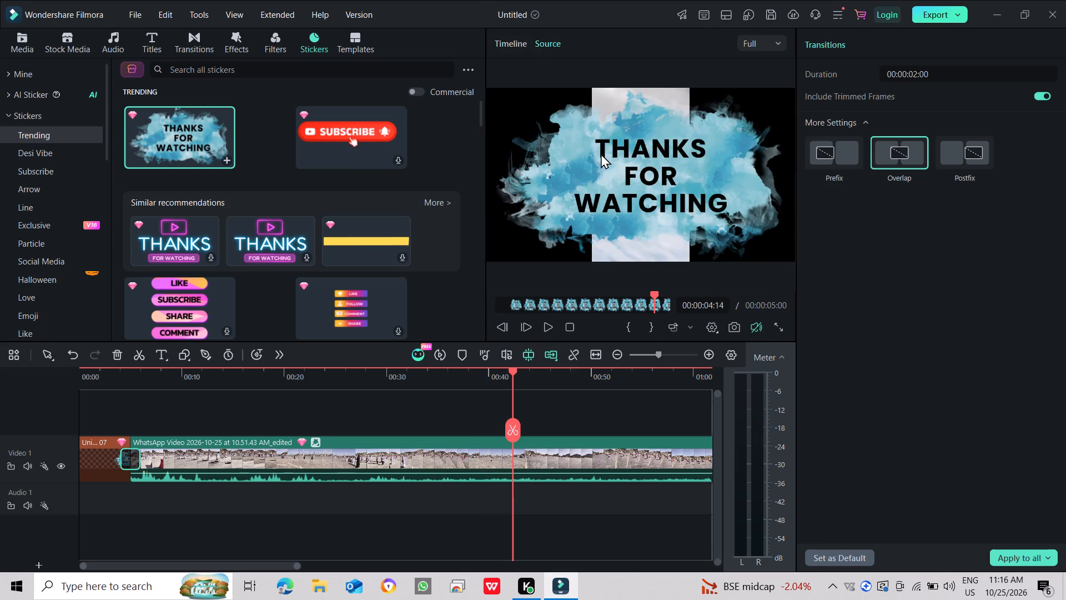
right_click(601, 153)
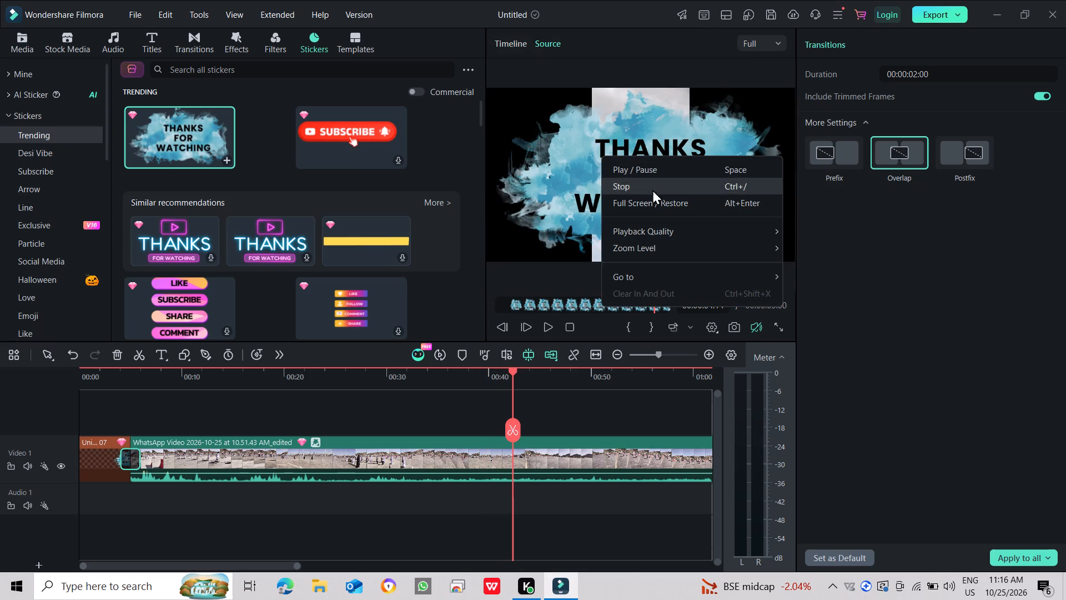
click(649, 194)
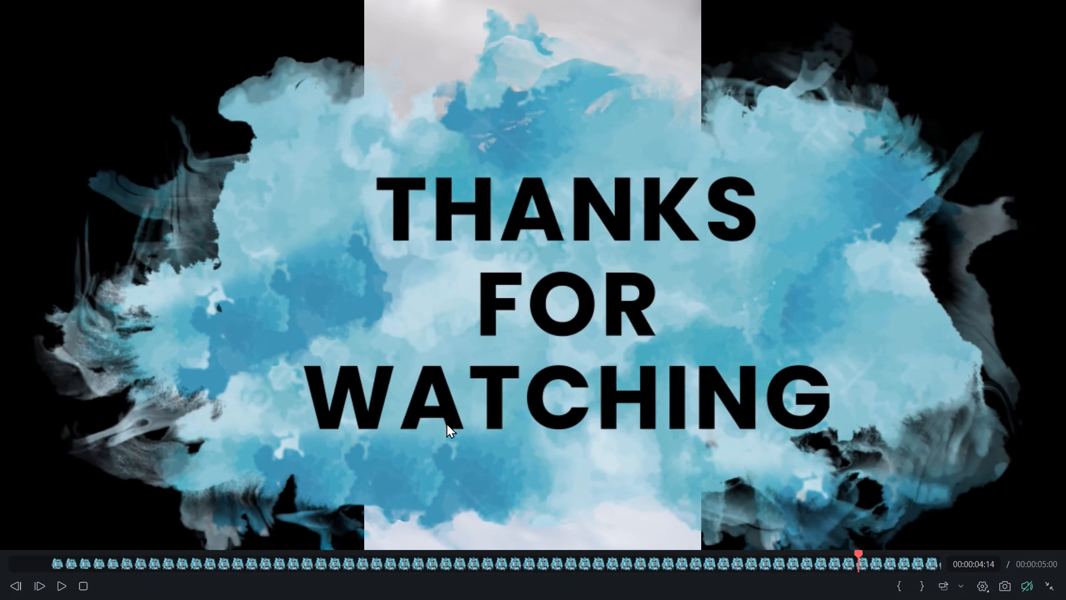
Seek the full-screen preview of the "Thanks for Watching" sticker to 00:00:01:01 and examine the frame.
click(208, 559)
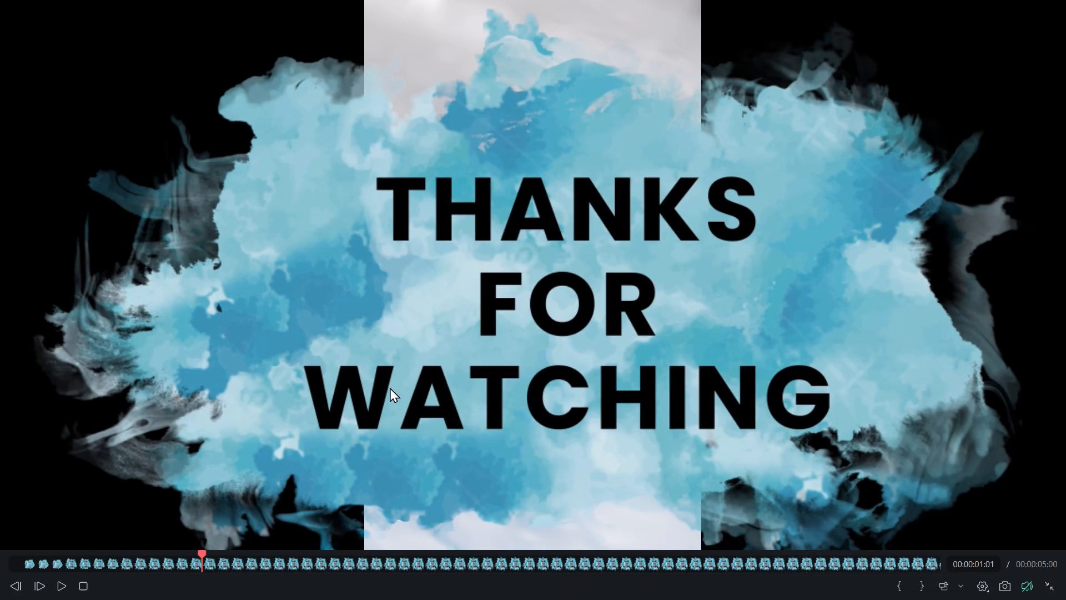
click(406, 307)
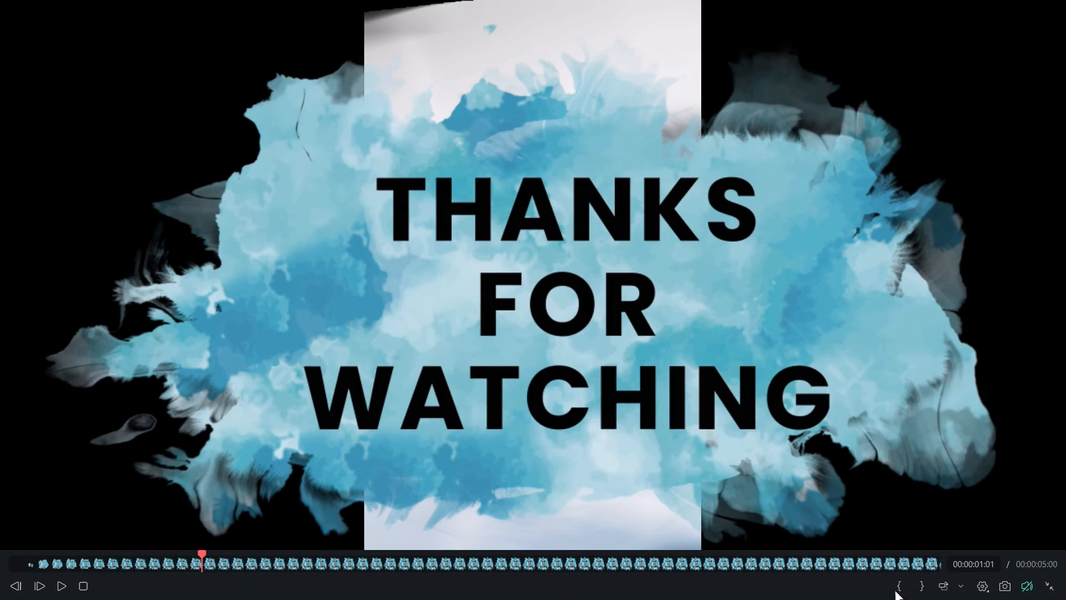
click(728, 277)
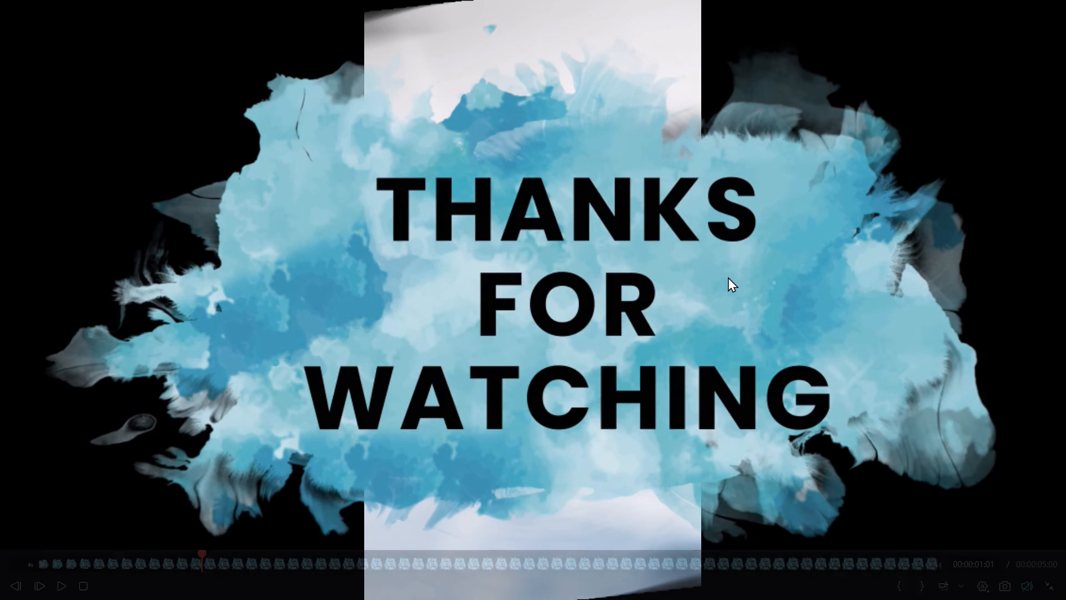
key(F12)
key(F11)
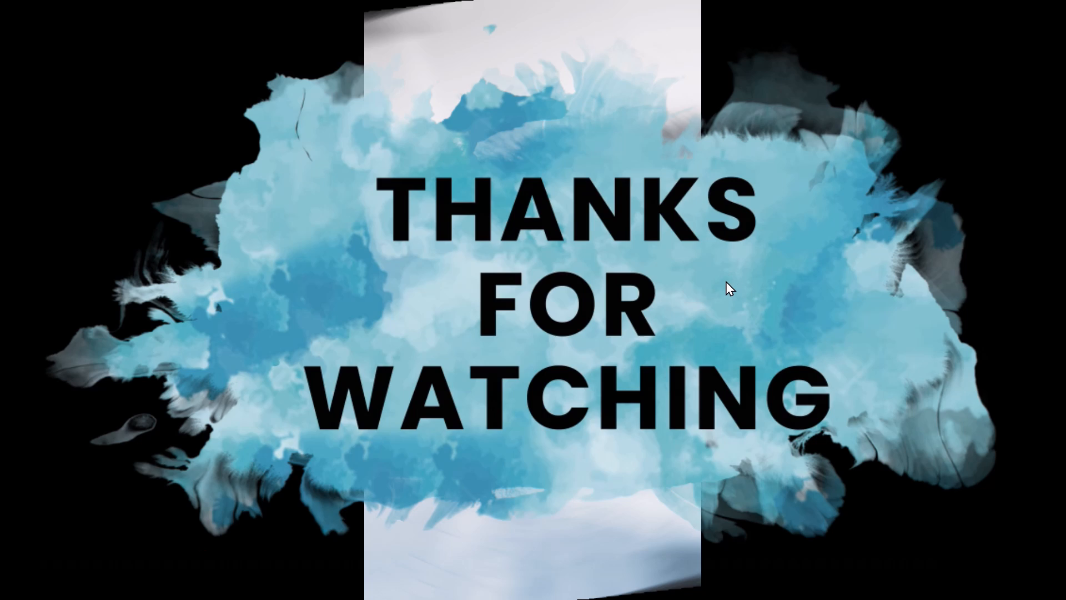
click(713, 300)
drag(76, 538, 76, 555)
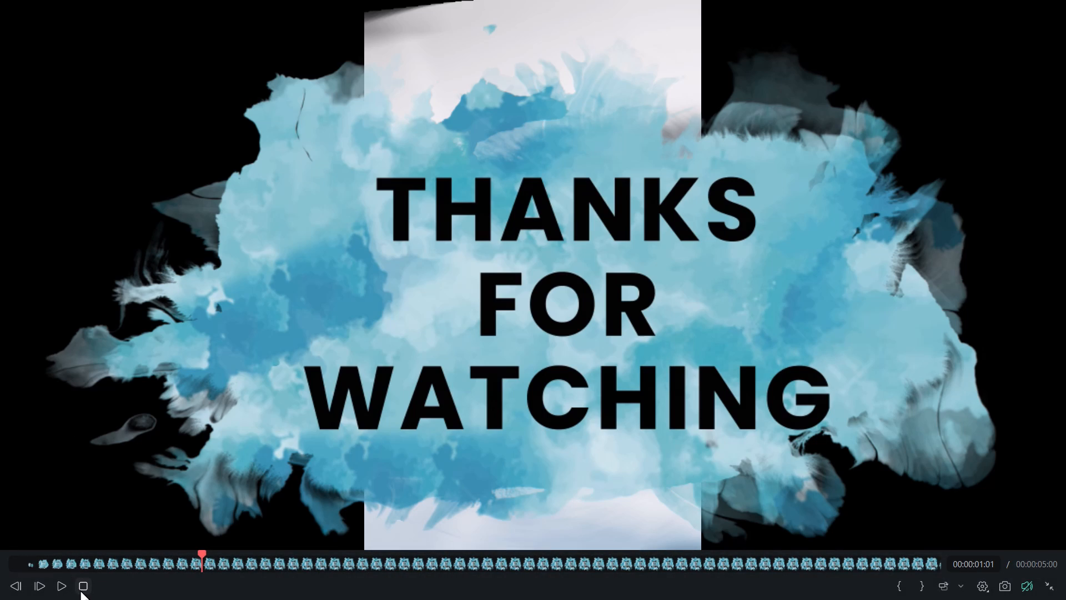
Stop the sticker preview so it returns to its start, and play it from there.
click(78, 589)
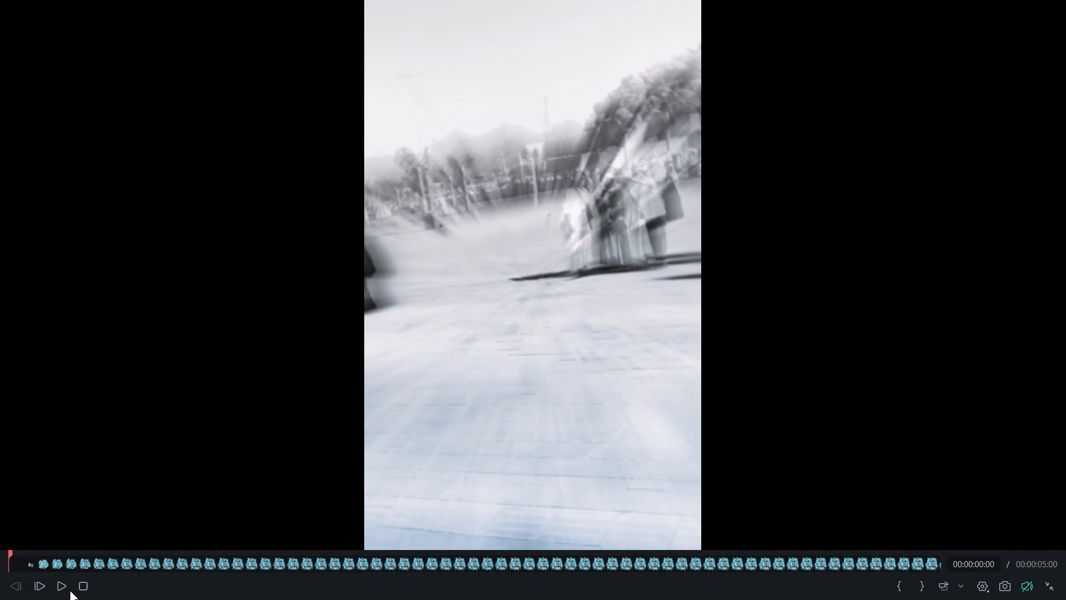
click(88, 582)
click(58, 580)
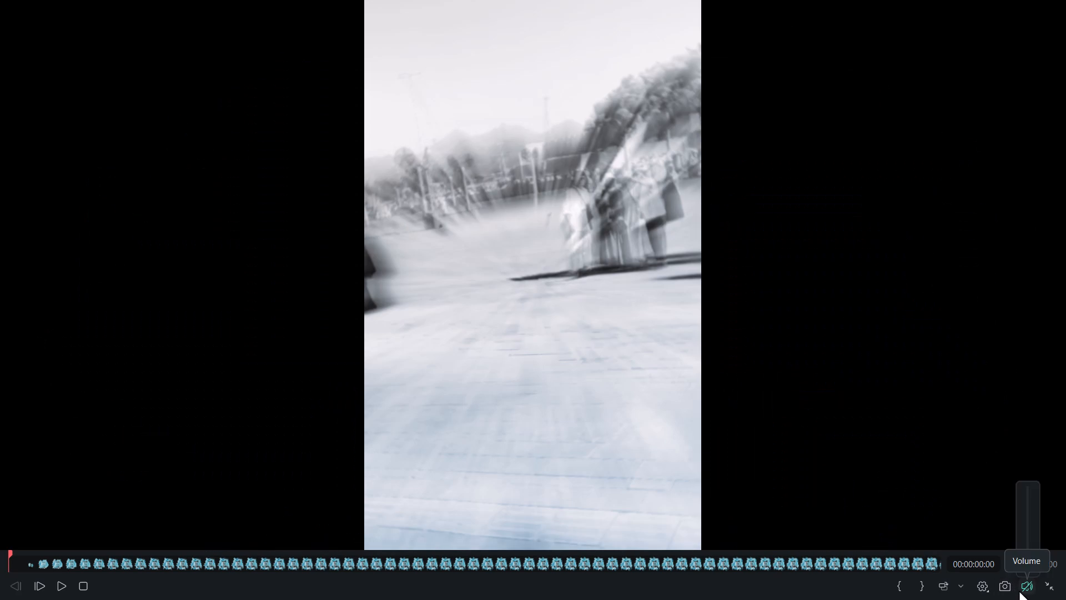
Unmute the audio of the full-screen preview.
click(1024, 593)
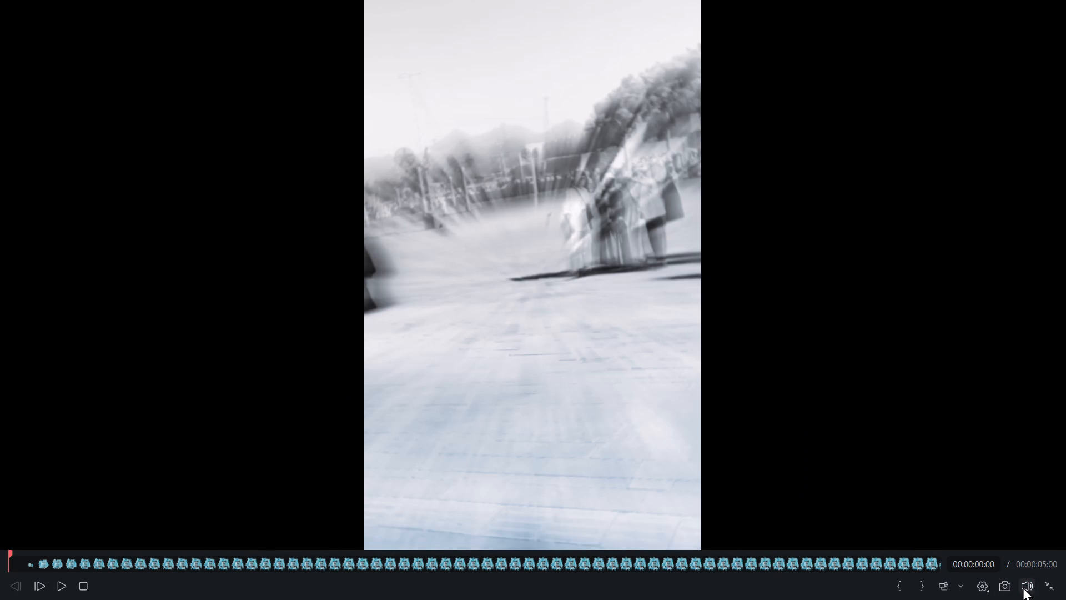
Scrub the sticker preview to 00:00:00:09 and step back to the frame at 00:00:00:08.
click(247, 389)
click(110, 550)
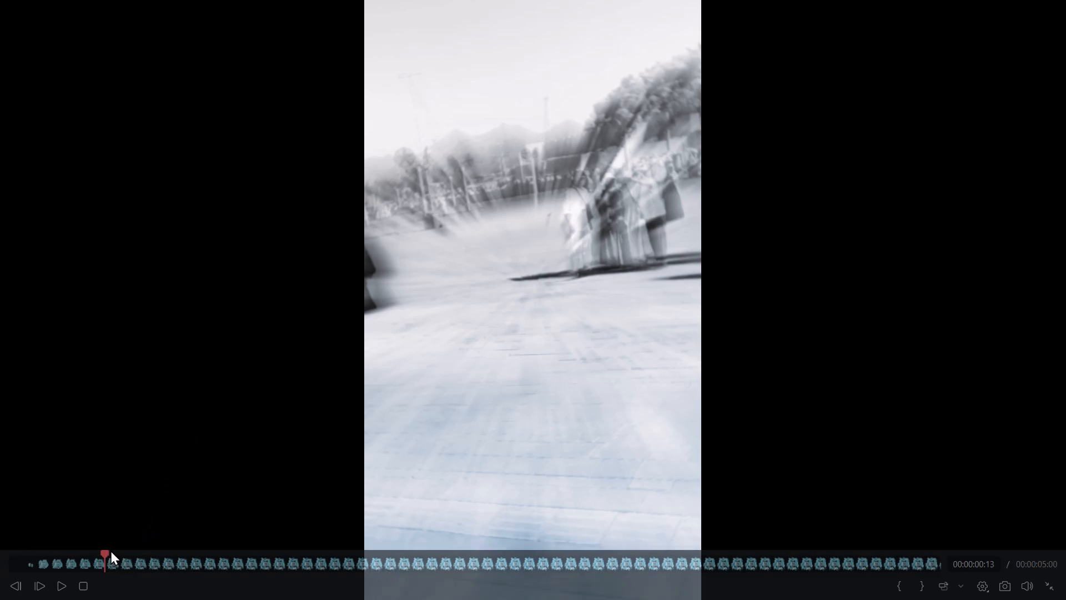
drag(81, 559, 0, 572)
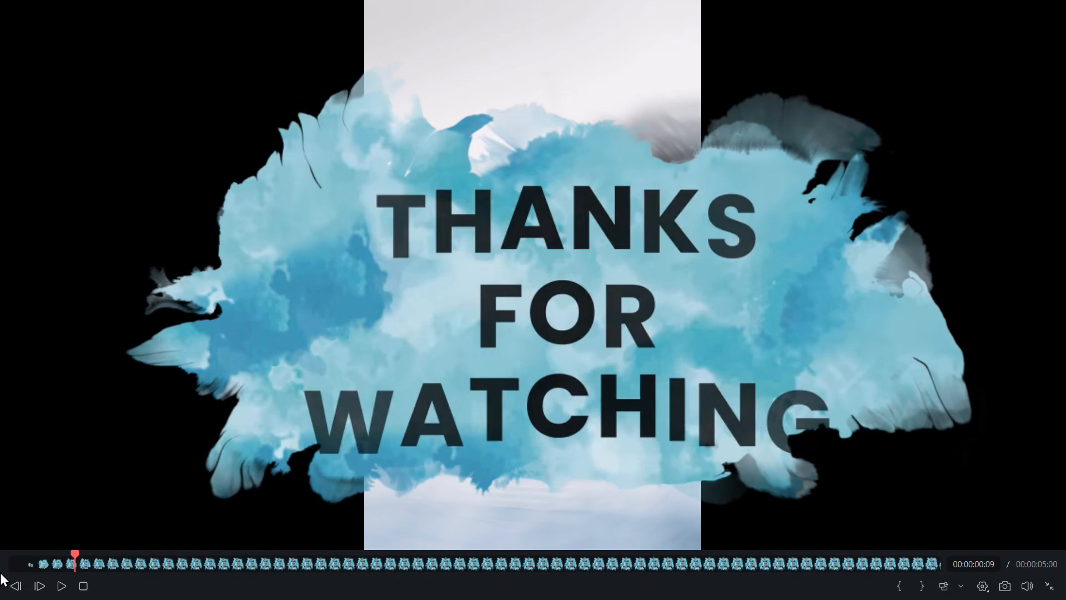
click(8, 591)
click(12, 591)
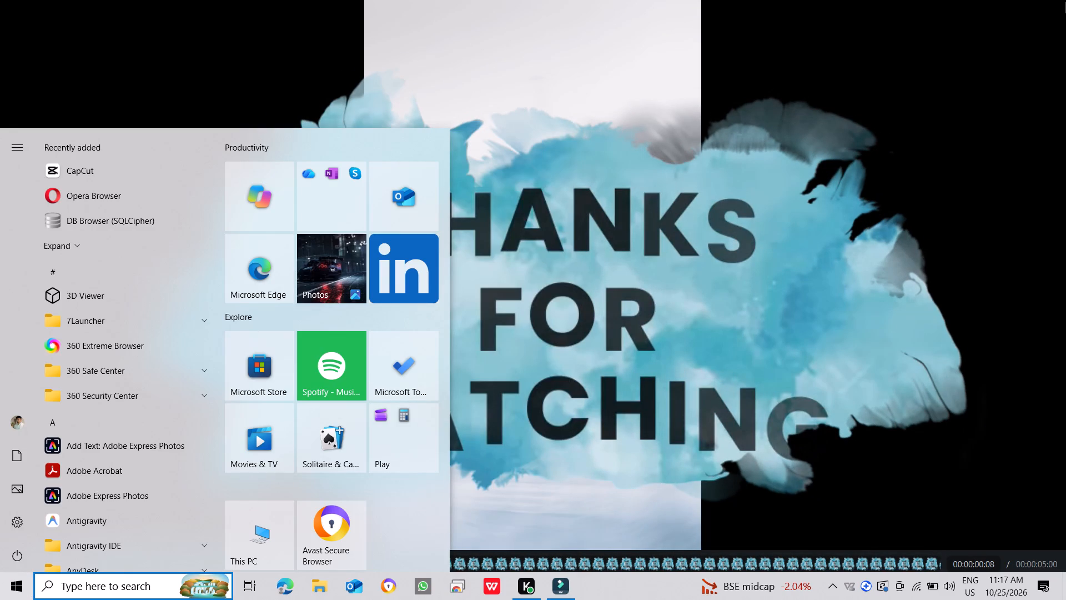
Close the video editor without saving the changes to the Untitled project.
click(981, 507)
click(617, 488)
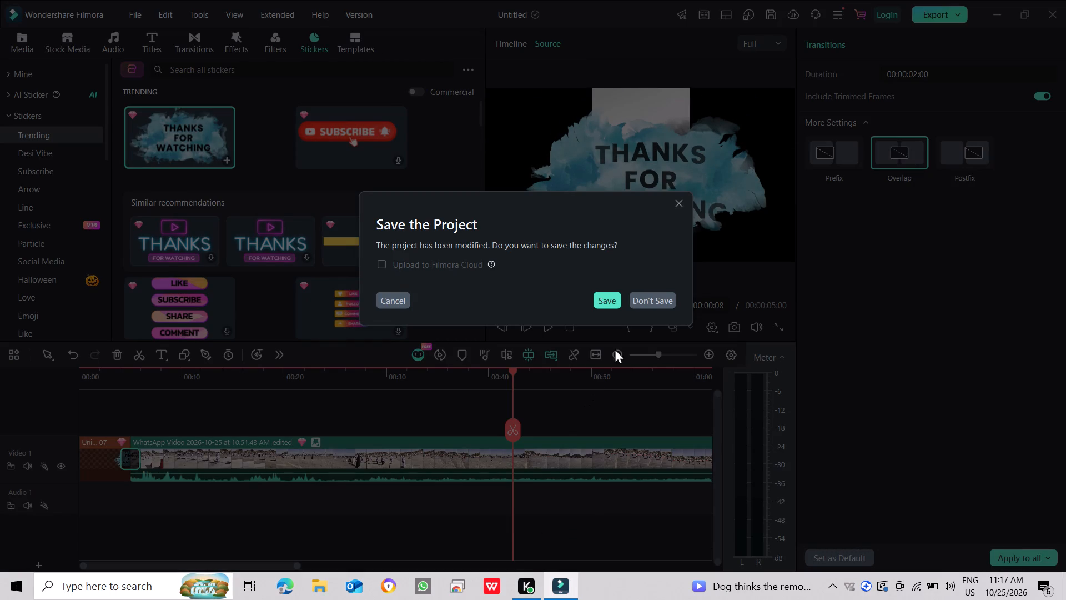
click(640, 300)
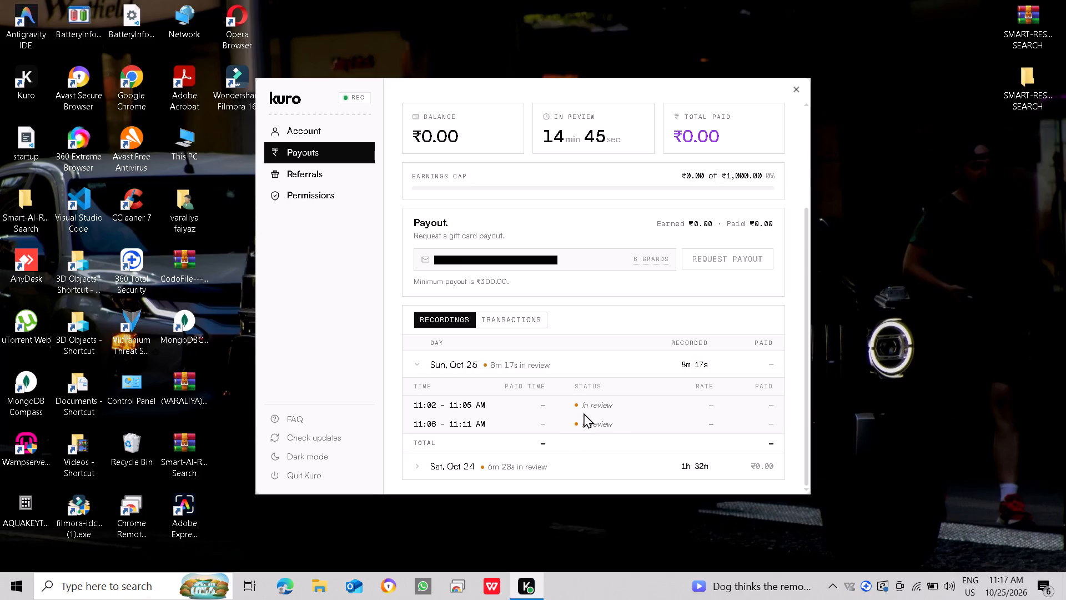